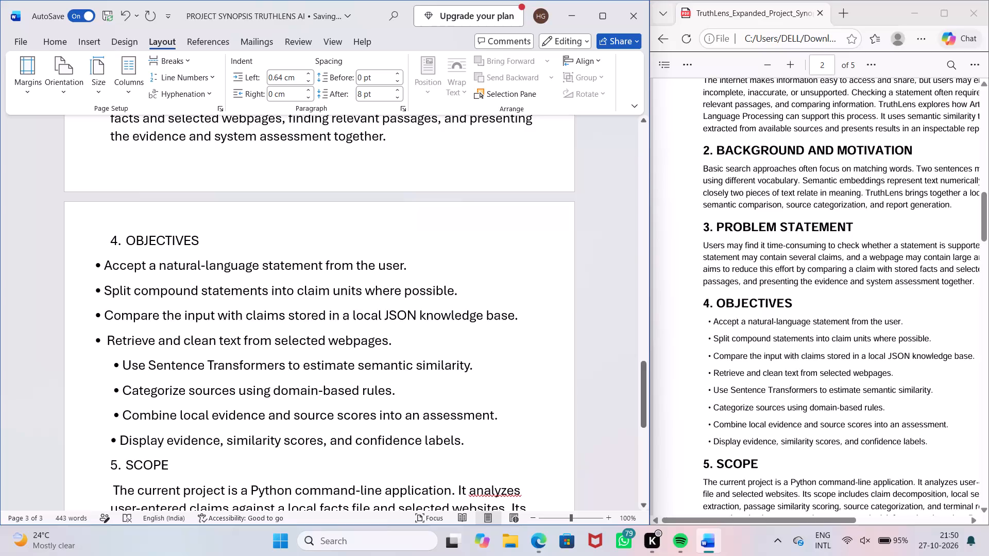
Remove the indent and leading space from the "Use Sentence Transformers" bullet under Objectives so it aligns with the bullets above.
{"action": "key", "text": "BackSpace"}
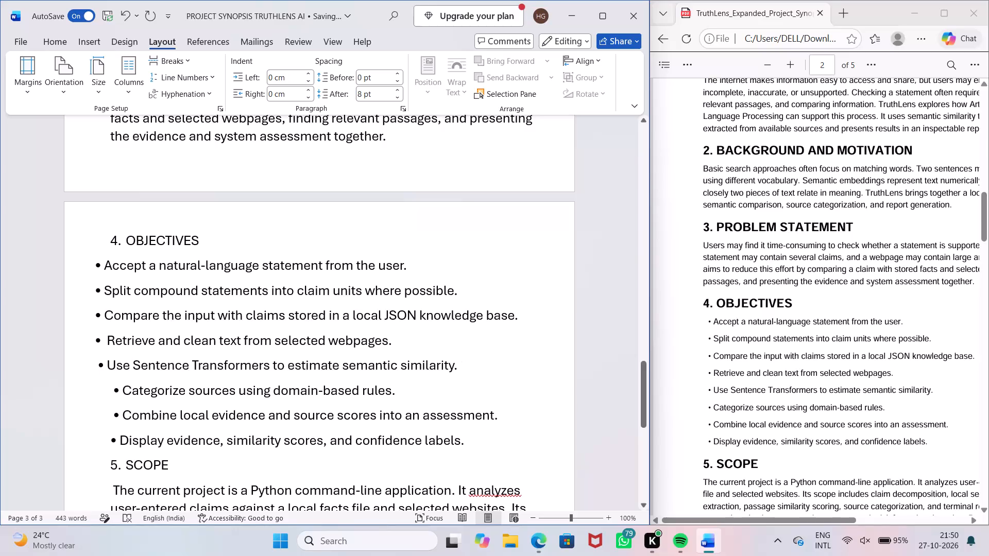
{"action": "key", "text": "BackSpace"}
{"action": "key", "text": "Return"}
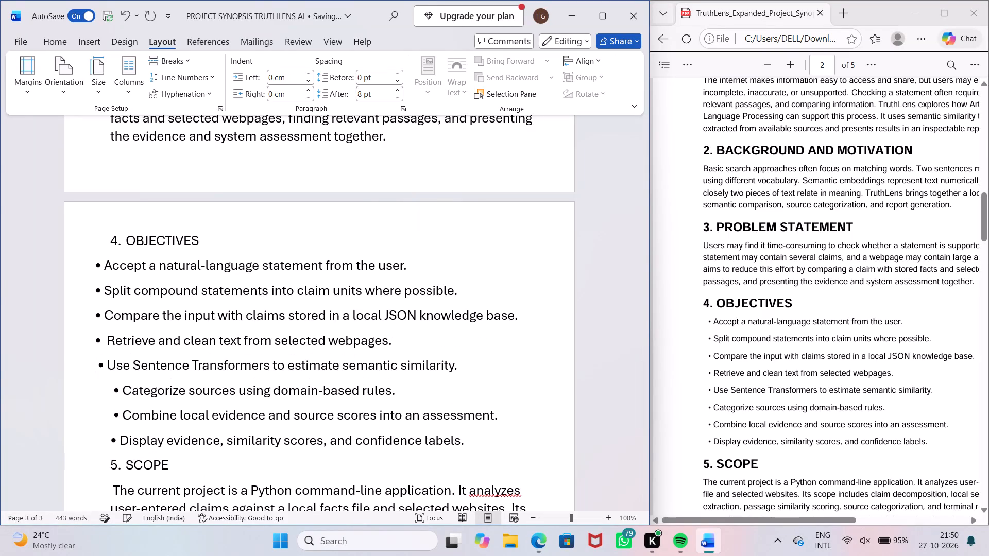
{"action": "key", "text": "BackSpace"}
{"action": "key", "text": "Return"}
{"action": "key", "text": "Right"}
{"action": "key", "text": "BackSpace"}
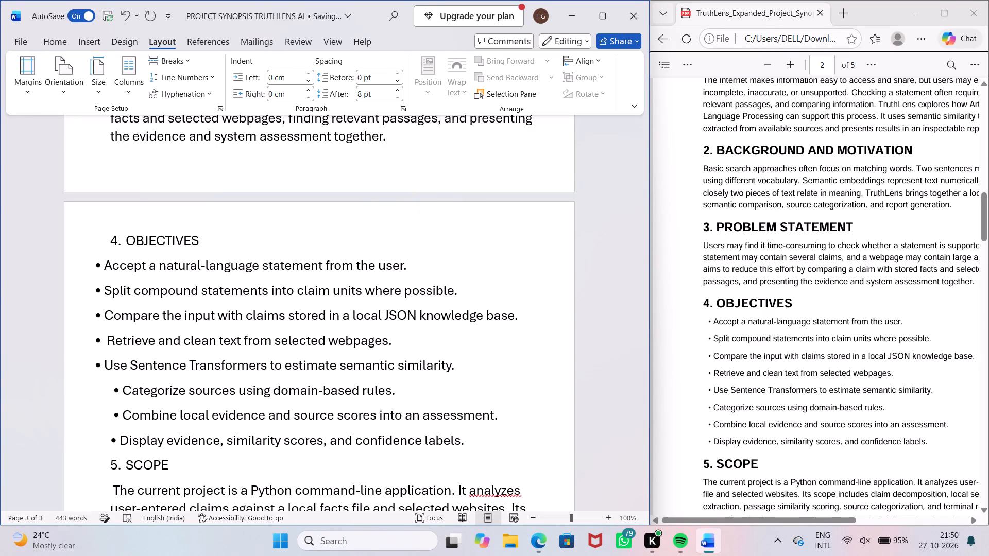
Remove the indent and leading space from the "Categorize sources using domain-based rules" bullet, keeping it on its own line.
{"action": "key", "text": "Down"}
{"action": "key", "text": "Right"}
{"action": "key", "text": "BackSpace"}
{"action": "key", "text": "BackSpace"}
{"action": "key", "text": "BackSpace"}
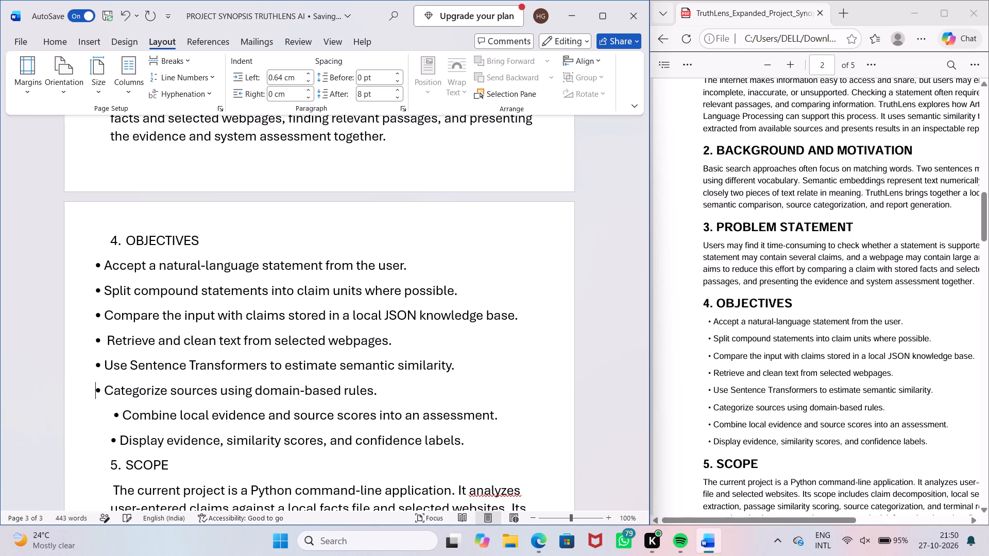
{"action": "key", "text": "BackSpace"}
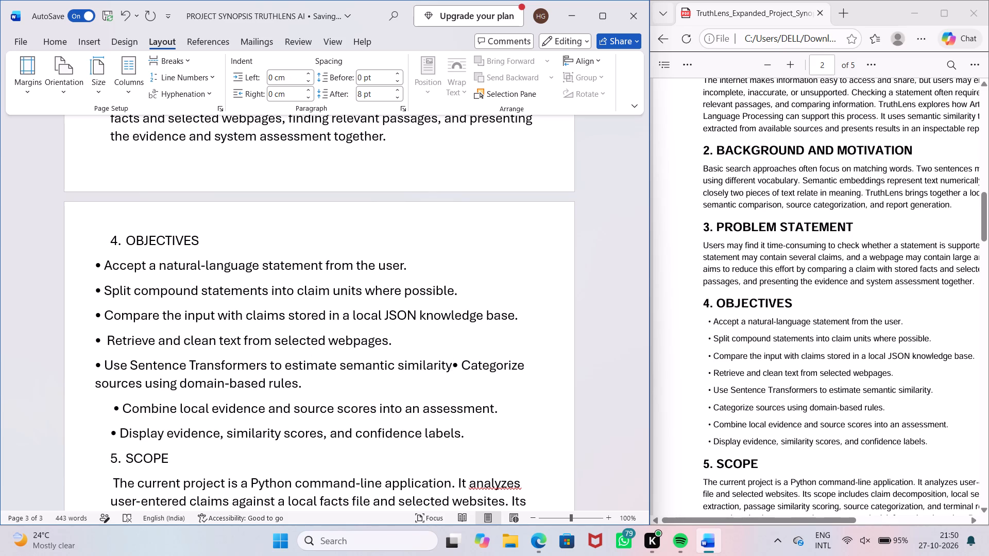
{"action": "key", "text": "ctrl+z"}
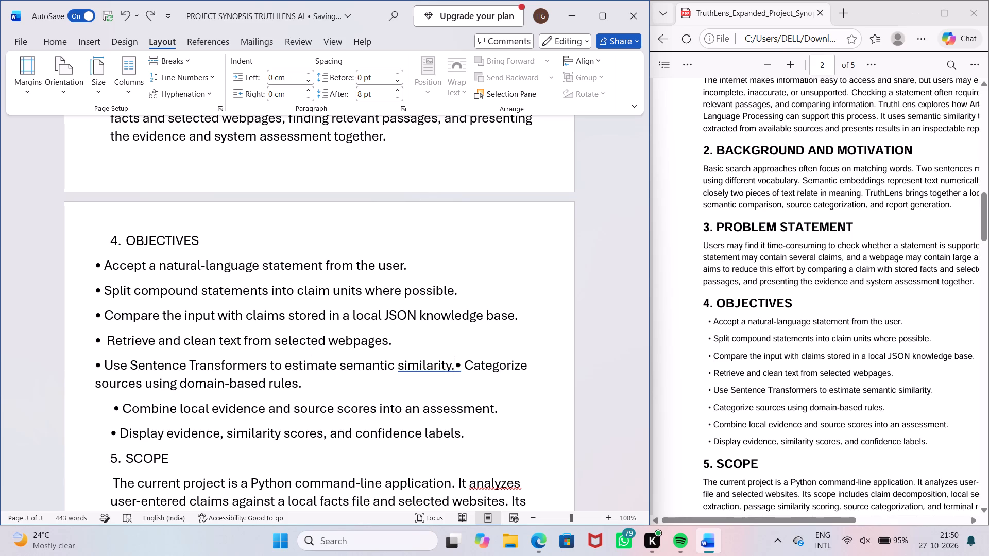
{"action": "key", "text": "Return"}
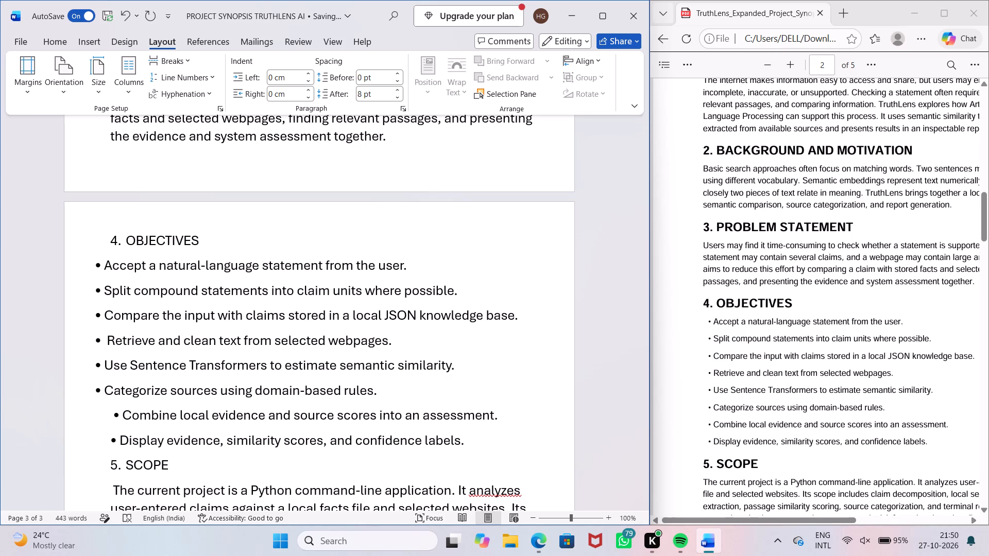
Remove the indent and leading space from the "Combine local evidence and source scores" bullet, keeping it on its own line.
{"action": "key", "text": "Down"}
{"action": "key", "text": "Right"}
{"action": "key", "text": "BackSpace"}
{"action": "key", "text": "BackSpace"}
{"action": "key", "text": "BackSpace"}
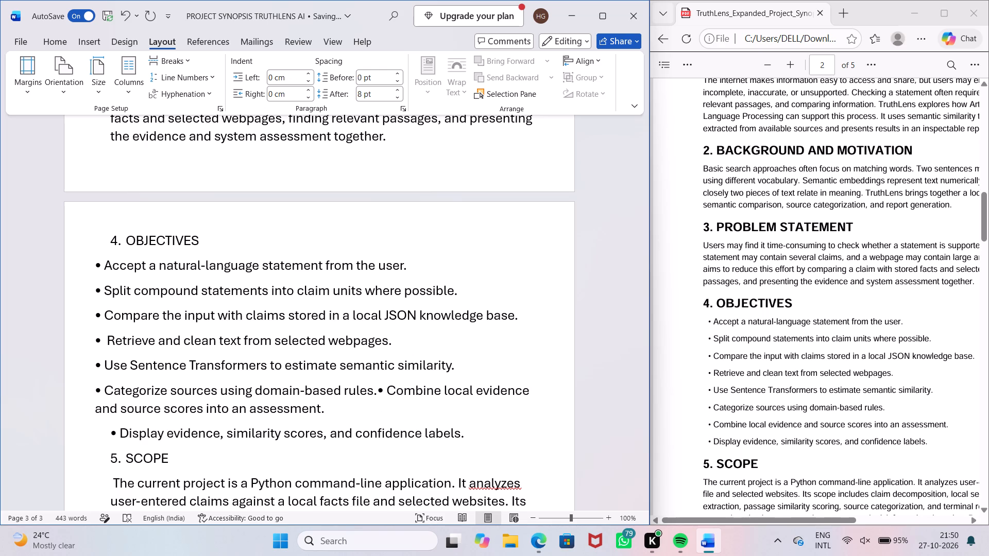
{"action": "key", "text": "Return"}
Remove the indent from the "Display evidence, similarity scores, and confidence labels" bullet, keeping it on its own line.
{"action": "key", "text": "Down"}
{"action": "key", "text": "BackSpace"}
{"action": "key", "text": "BackSpace"}
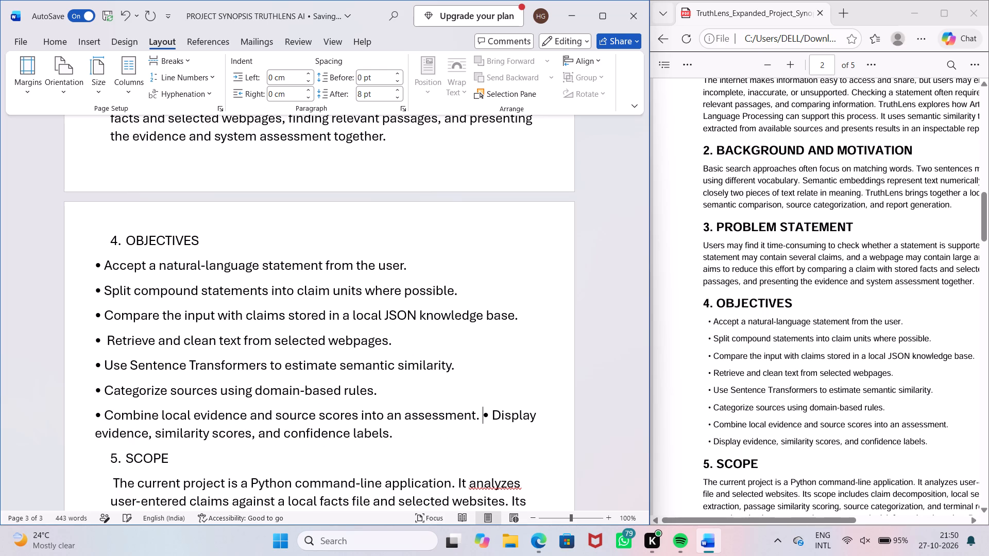
{"action": "key", "text": "Return"}
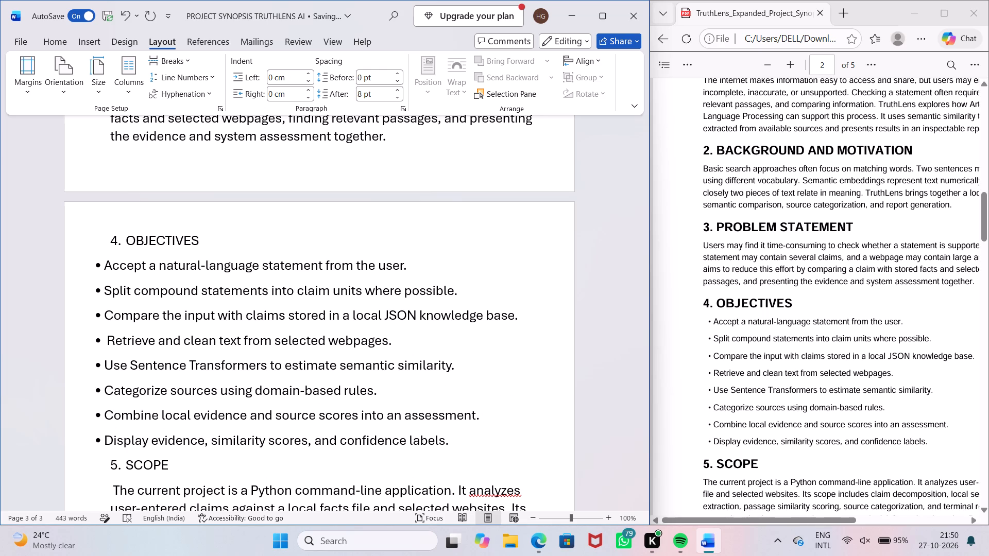
Set the font size of the INTRODUCTION heading text to 20.
{"action": "key", "text": "Up"}
{"action": "key", "text": "Up"}
{"action": "key", "text": "Up"}
{"action": "key", "text": "Up"}
{"action": "key", "text": "Up"}
{"action": "key", "text": "Up"}
{"action": "key", "text": "Up"}
{"action": "key", "text": "Up"}
{"action": "key", "text": "Up"}
{"action": "key", "text": "Up"}
{"action": "key", "text": "Up"}
{"action": "key", "text": "Up"}
{"action": "key", "text": "Up"}
{"action": "key", "text": "Up"}
{"action": "key", "text": "Up"}
{"action": "key", "text": "Up"}
{"action": "key", "text": "Up"}
{"action": "key", "text": "Up"}
{"action": "key", "text": "Up"}
{"action": "key", "text": "Up"}
{"action": "key", "text": "Up"}
{"action": "key", "text": "Up"}
{"action": "key", "text": "Up"}
{"action": "key", "text": "Up"}
{"action": "key", "text": "Up"}
{"action": "key", "text": "Up"}
{"action": "key", "text": "Up"}
{"action": "key", "text": "Up"}
{"action": "key", "text": "Up"}
{"action": "key", "text": "Up"}
{"action": "key", "text": "Up"}
{"action": "key", "text": "Up"}
{"action": "key", "text": "Up"}
{"action": "key", "text": "Up"}
{"action": "key", "text": "Up"}
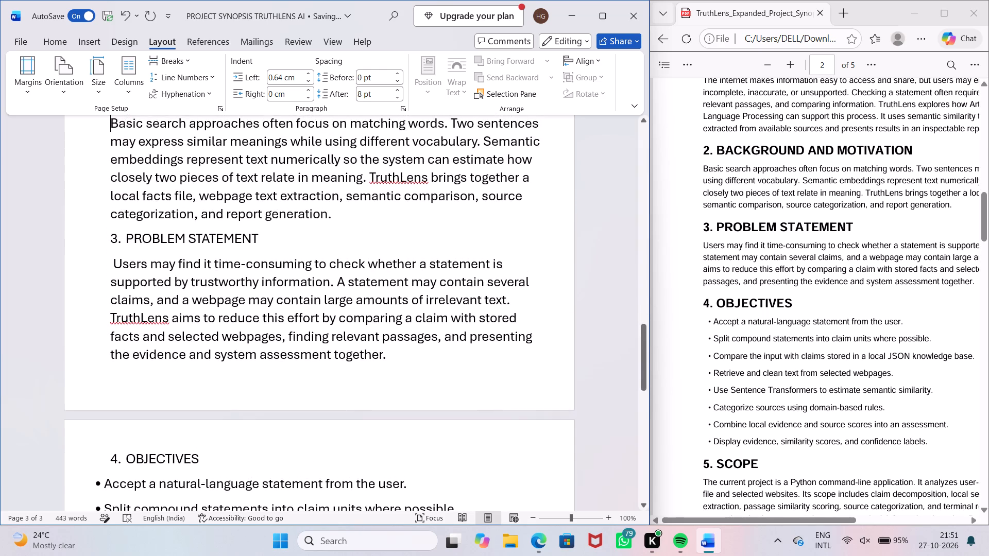
{"action": "key", "text": "Up"}
{"action": "key", "text": "Up"}
{"action": "key", "text": "Up"}
{"action": "key", "text": "Up"}
{"action": "key", "text": "Up"}
{"action": "key", "text": "Up"}
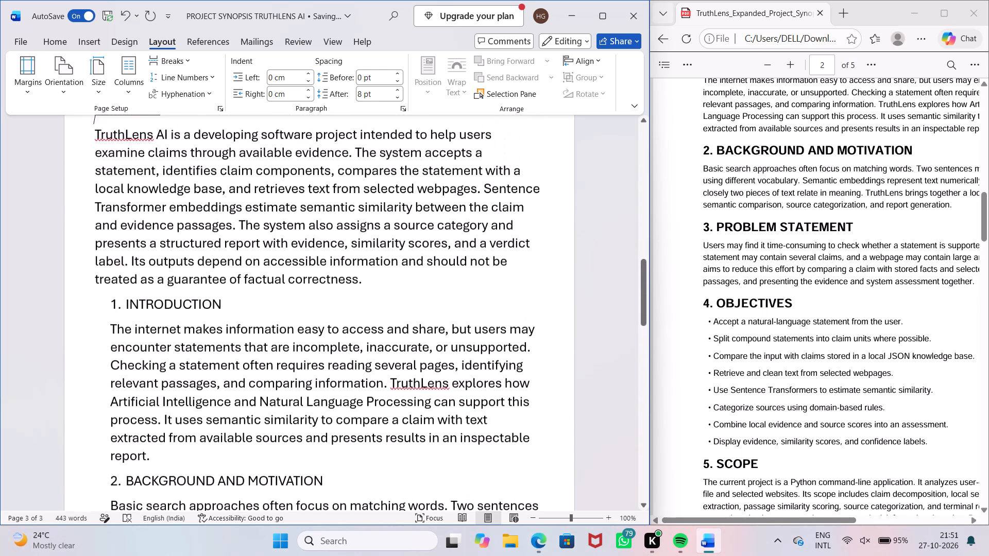
{"action": "key", "text": "Up"}
{"action": "key", "text": "Down"}
{"action": "key", "text": "Down"}
{"action": "key", "text": "Down"}
{"action": "key", "text": "Down"}
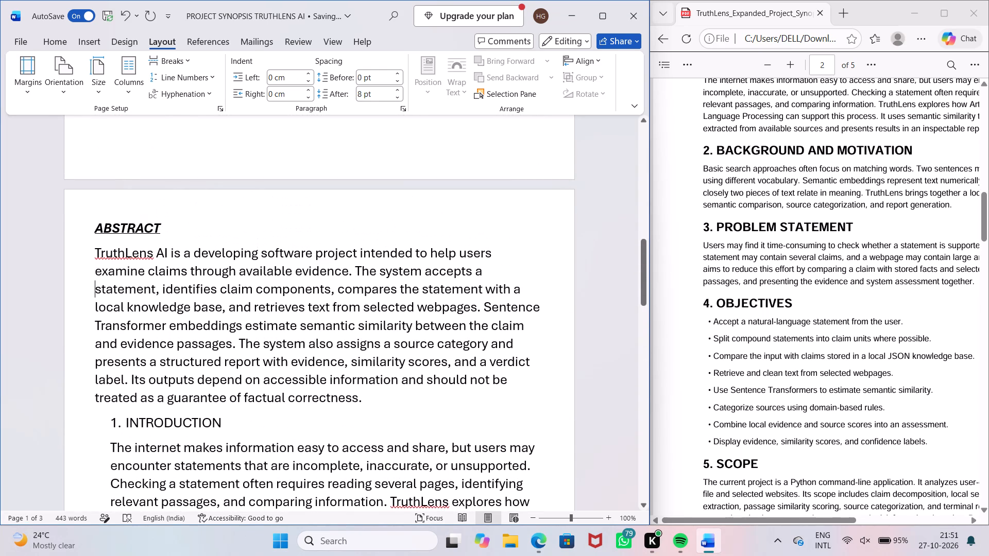
{"action": "key", "text": "Down"}
{"action": "key", "text": "Down"}
{"action": "key", "text": "Down"}
{"action": "key", "text": "Down"}
{"action": "key", "text": "Down"}
{"action": "key", "text": "Down"}
{"action": "key", "text": "Down"}
{"action": "key", "text": "Down"}
{"action": "key", "text": "Up"}
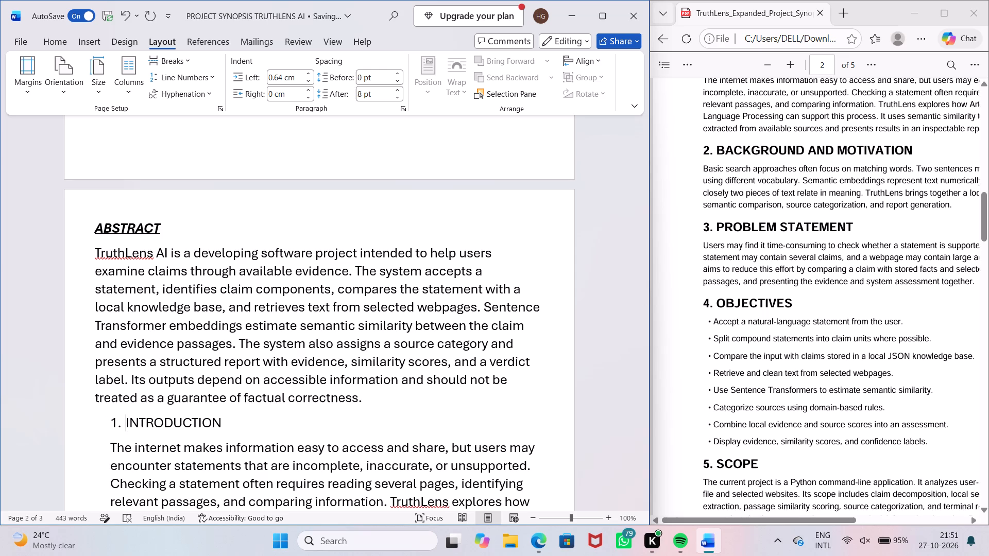
{"action": "key", "text": "shift+Right"}
{"action": "key", "text": "shift+Right"}
{"action": "key", "text": "shift+Right"}
{"action": "key", "text": "shift+Right"}
{"action": "key", "text": "shift+Right"}
{"action": "key", "text": "shift+Right"}
{"action": "key", "text": "shift+Right"}
{"action": "key", "text": "shift+Right"}
{"action": "key", "text": "shift+Right"}
{"action": "key", "text": "shift+Right"}
{"action": "key", "text": "shift+Right"}
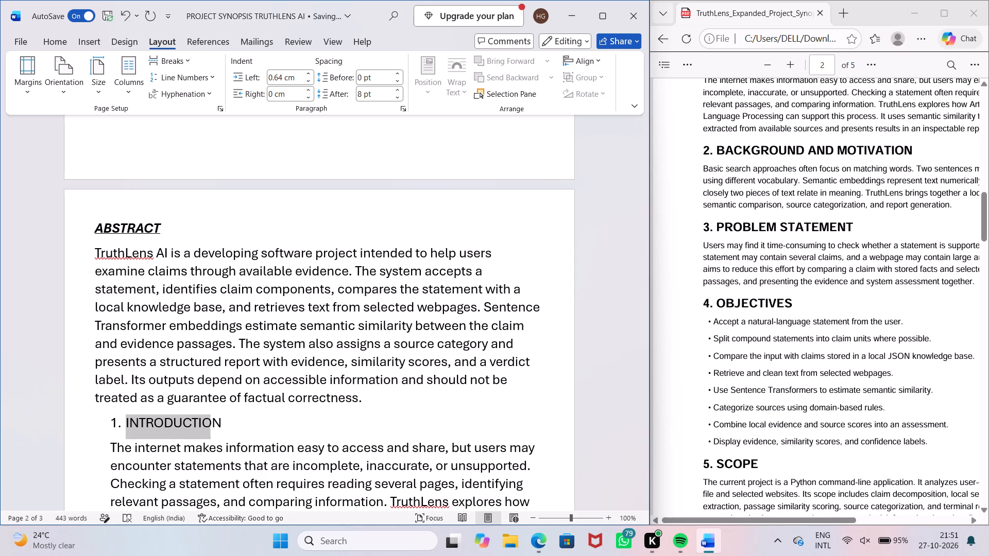
{"action": "key", "text": "shift+Right"}
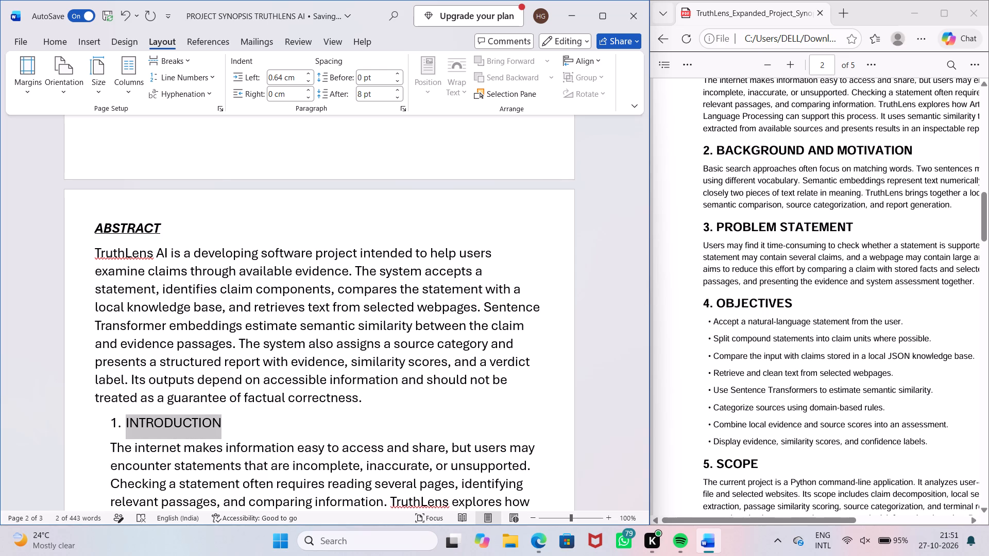
{"action": "key", "text": "ctrl+shift+p"}
{"action": "key", "text": "Down"}
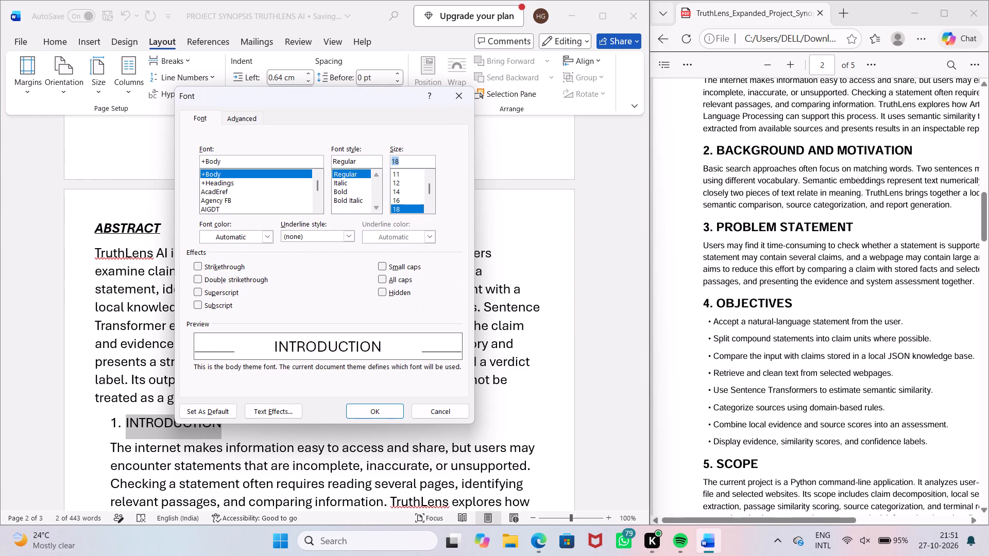
{"action": "key", "text": "Down"}
{"action": "key", "text": "Return"}
Check the font settings of the body text in the Abstract paragraph without changing them.
{"action": "key", "text": "Up"}
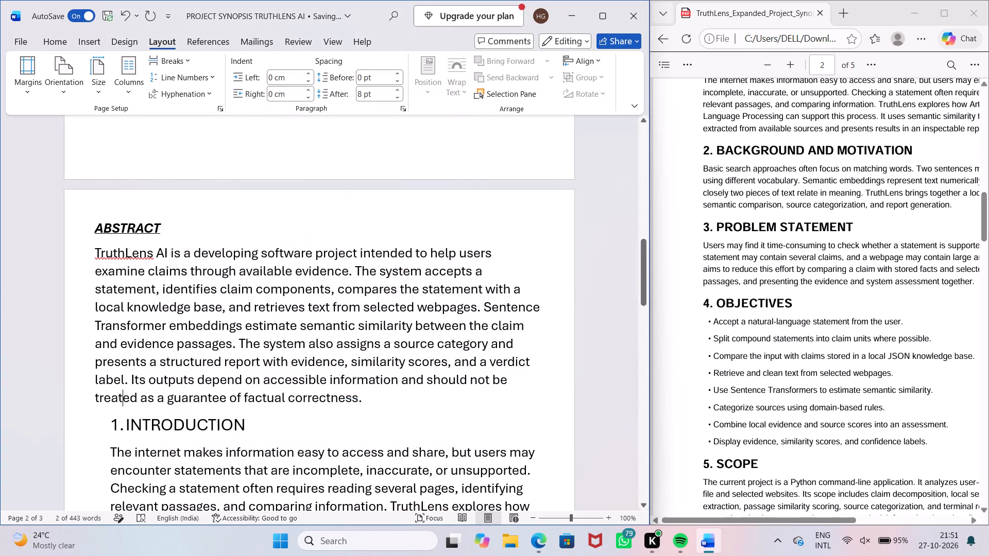
{"action": "key", "text": "Up"}
{"action": "key", "text": "Up"}
{"action": "key", "text": "Up"}
{"action": "key", "text": "Up"}
{"action": "key", "text": "Up"}
{"action": "key", "text": "Up"}
{"action": "key", "text": "Up"}
{"action": "key", "text": "Up"}
{"action": "key", "text": "Up"}
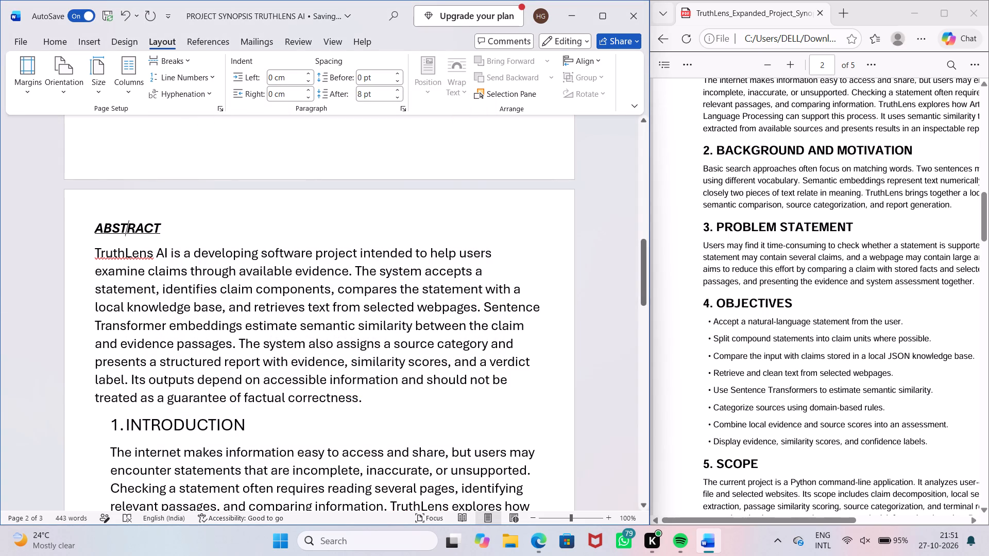
{"action": "key", "text": "Right"}
{"action": "key", "text": "Right"}
{"action": "key", "text": "Right"}
{"action": "key", "text": "Right"}
{"action": "key", "text": "Down"}
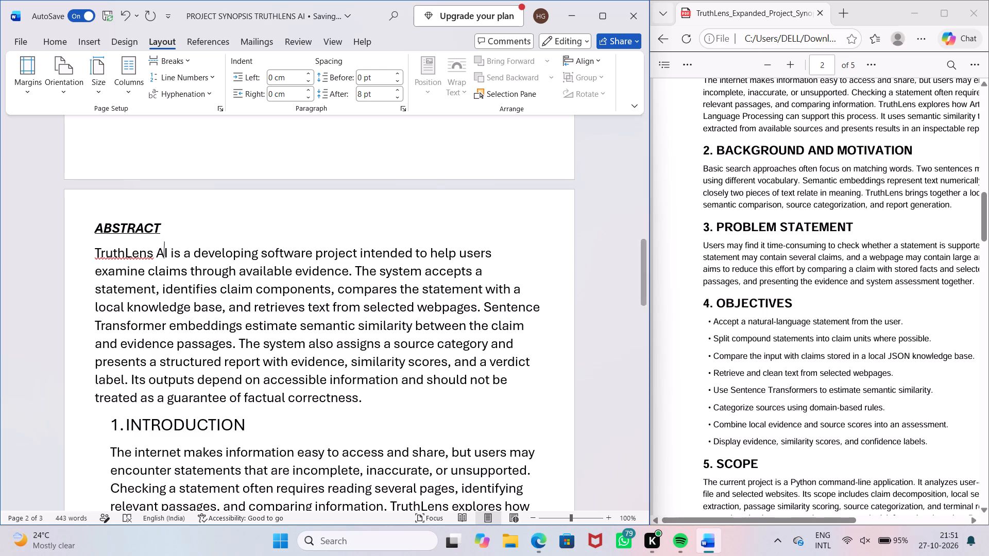
{"action": "key", "text": "Down"}
{"action": "key", "text": "Down"}
{"action": "key", "text": "Down"}
{"action": "key", "text": "Down"}
{"action": "key", "text": "Down"}
{"action": "key", "text": "Down"}
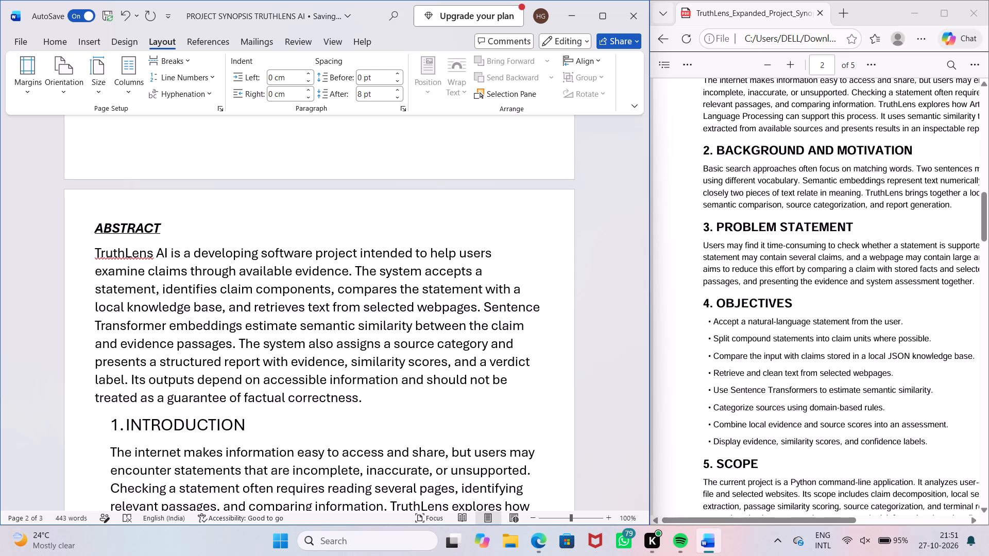
{"action": "key", "text": "ctrl+shift+p"}
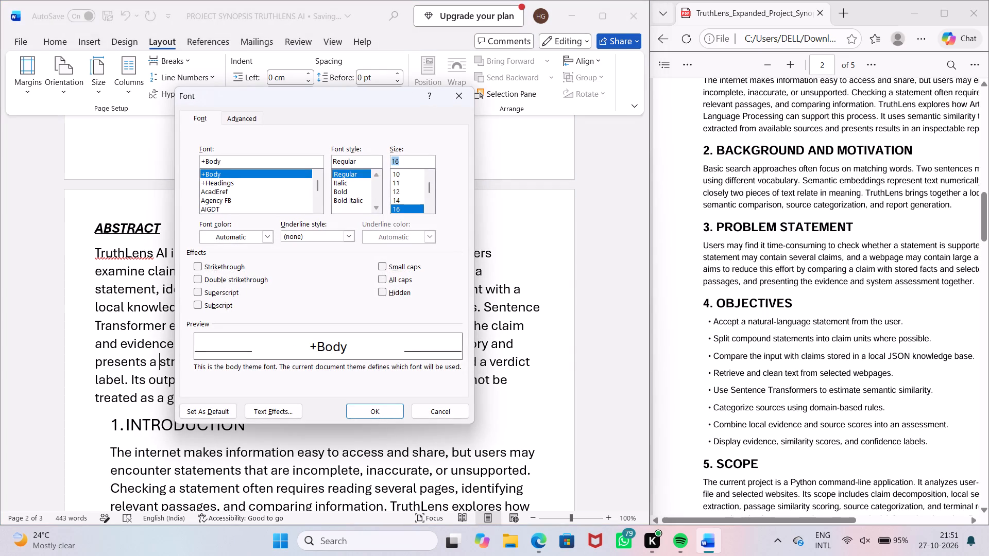
{"action": "key", "text": "Escape"}
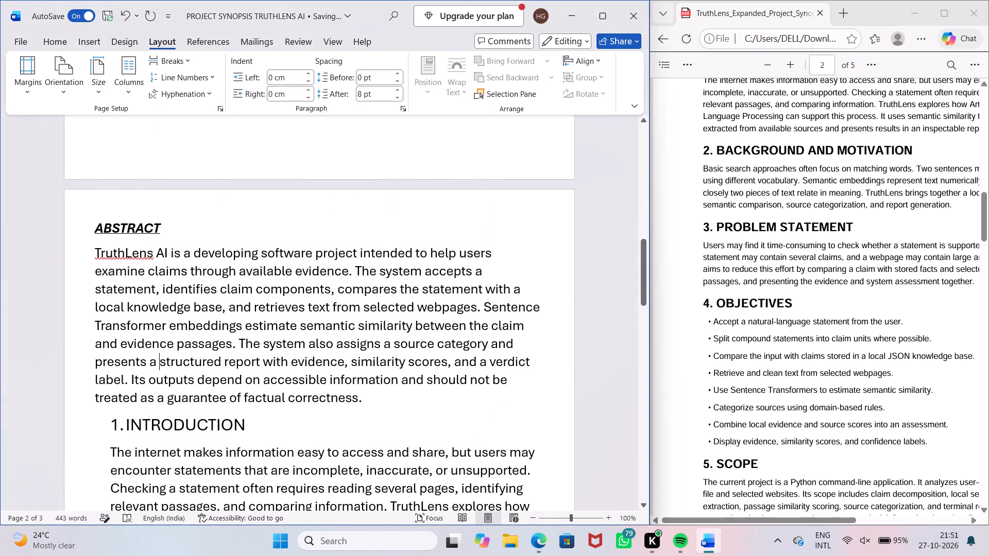
{"action": "key", "text": "shift+Right"}
{"action": "key", "text": "ctrl+shift+p"}
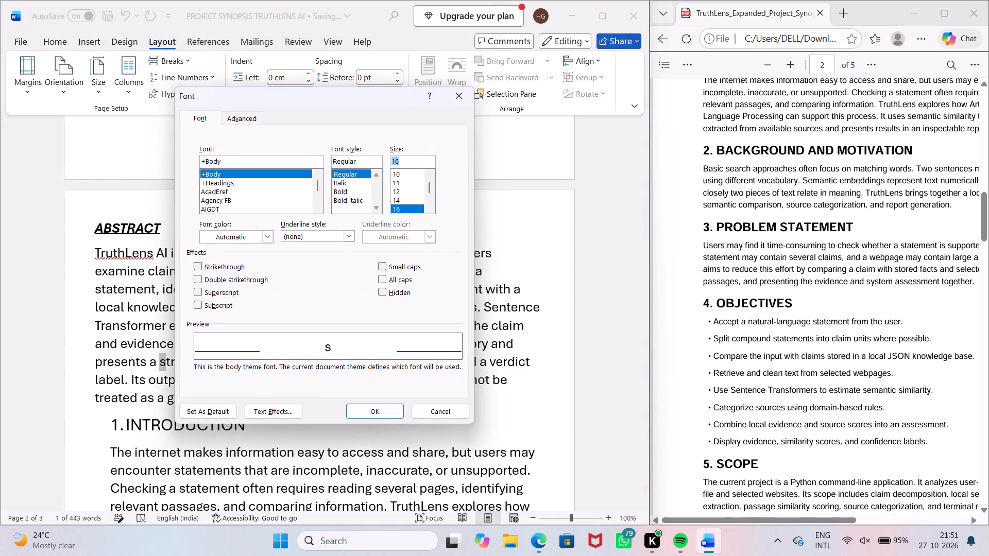
{"action": "key", "text": "Escape"}
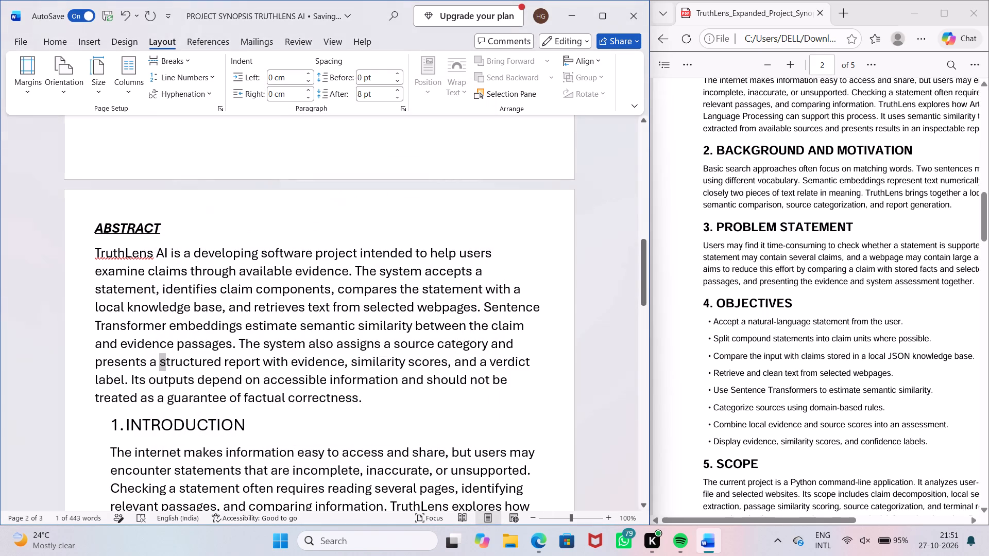
Set the font size of the INTRODUCTION heading text to 18.
{"action": "key", "text": "Down"}
{"action": "key", "text": "Down"}
{"action": "key", "text": "Down"}
{"action": "key", "text": "Down"}
{"action": "key", "text": "Right"}
{"action": "key", "text": "Up"}
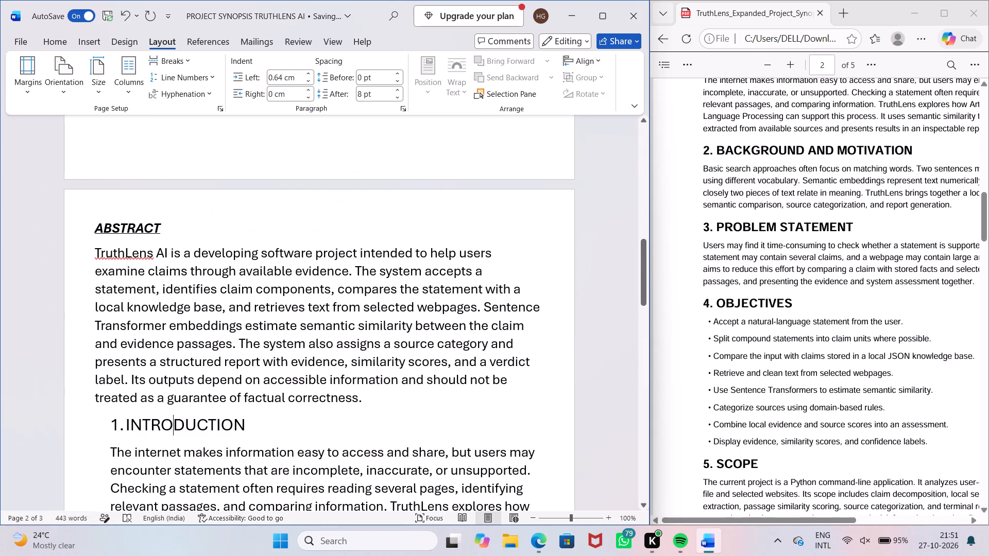
{"action": "key", "text": "Right"}
{"action": "key", "text": "Right"}
{"action": "key", "text": "Right"}
{"action": "key", "text": "Right"}
{"action": "key", "text": "Right"}
{"action": "key", "text": "Right"}
{"action": "key", "text": "Right"}
{"action": "key", "text": "Right"}
{"action": "key", "text": "Left"}
{"action": "key", "text": "shift+Left"}
{"action": "key", "text": "shift+Left"}
{"action": "key", "text": "shift+Left"}
{"action": "key", "text": "shift+Left"}
{"action": "key", "text": "shift+Left"}
{"action": "key", "text": "shift+Left"}
{"action": "key", "text": "shift+Left"}
{"action": "key", "text": "shift+Left"}
{"action": "key", "text": "shift+Left"}
{"action": "key", "text": "shift+Left"}
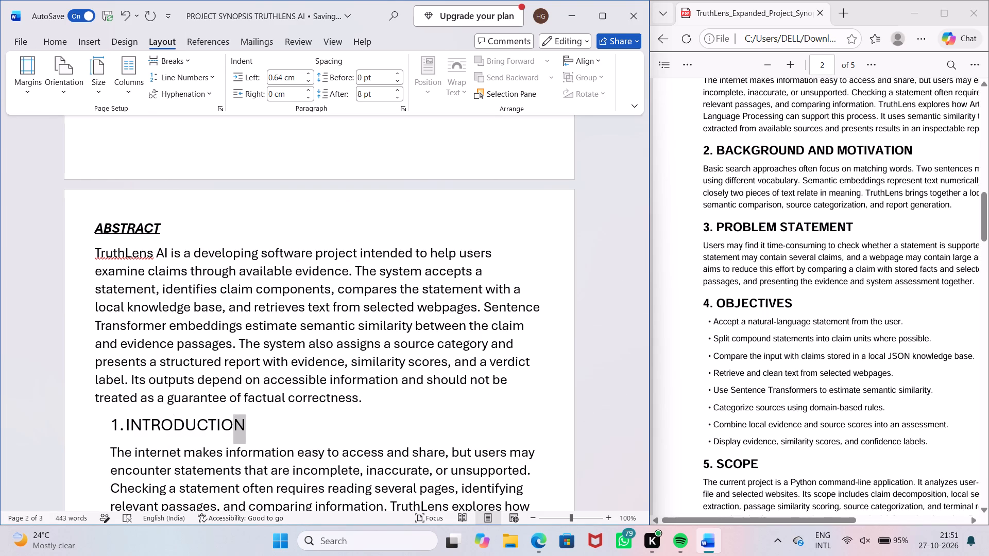
{"action": "key", "text": "shift+Left"}
{"action": "key", "text": "shift+Left"}
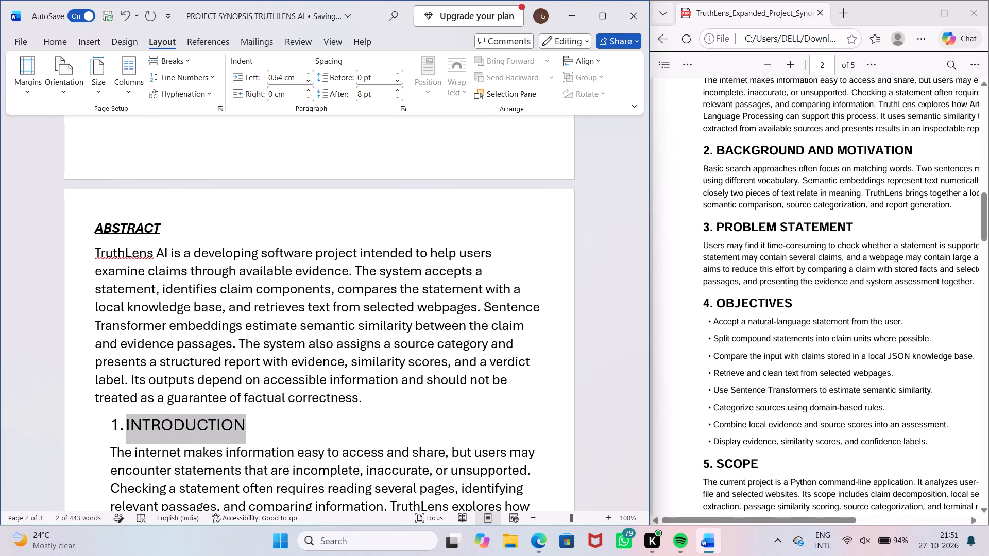
{"action": "key", "text": "ctrl+shift+p"}
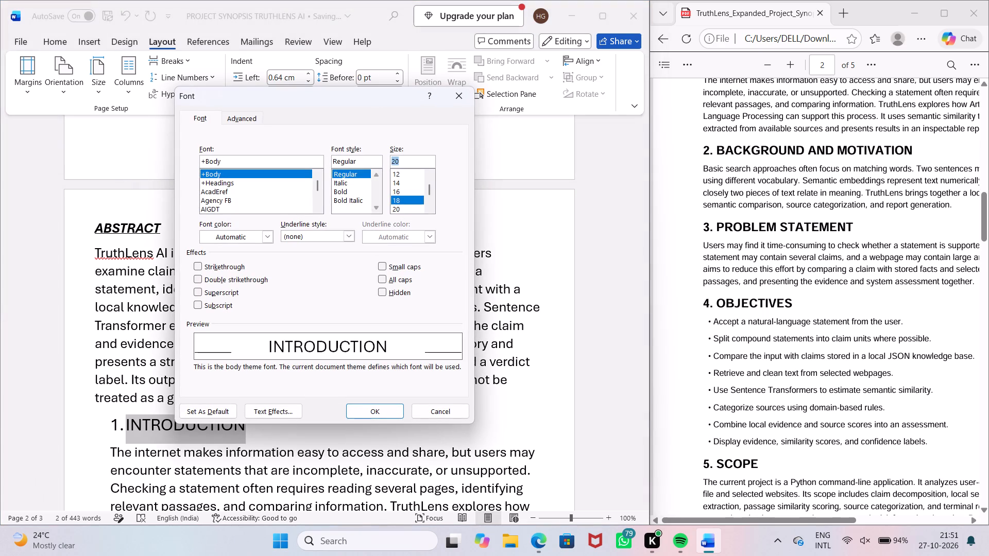
{"action": "key", "text": "Up"}
{"action": "key", "text": "Return"}
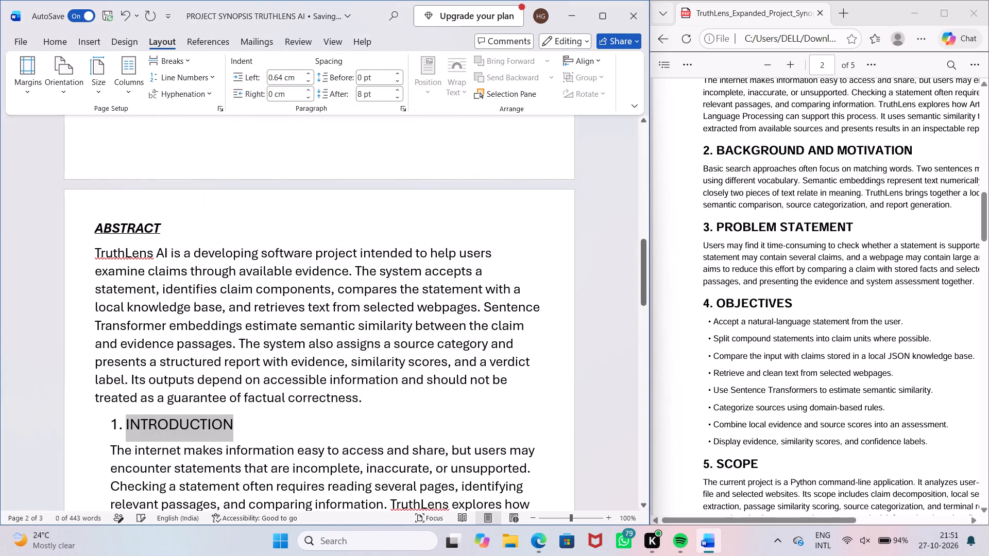
Set the font size of the ABSTRACT heading to 20.
{"action": "key", "text": "Up"}
{"action": "key", "text": "Up"}
{"action": "key", "text": "Up"}
{"action": "key", "text": "Up"}
{"action": "key", "text": "Up"}
{"action": "key", "text": "Up"}
{"action": "key", "text": "Up"}
{"action": "key", "text": "Up"}
{"action": "key", "text": "Up"}
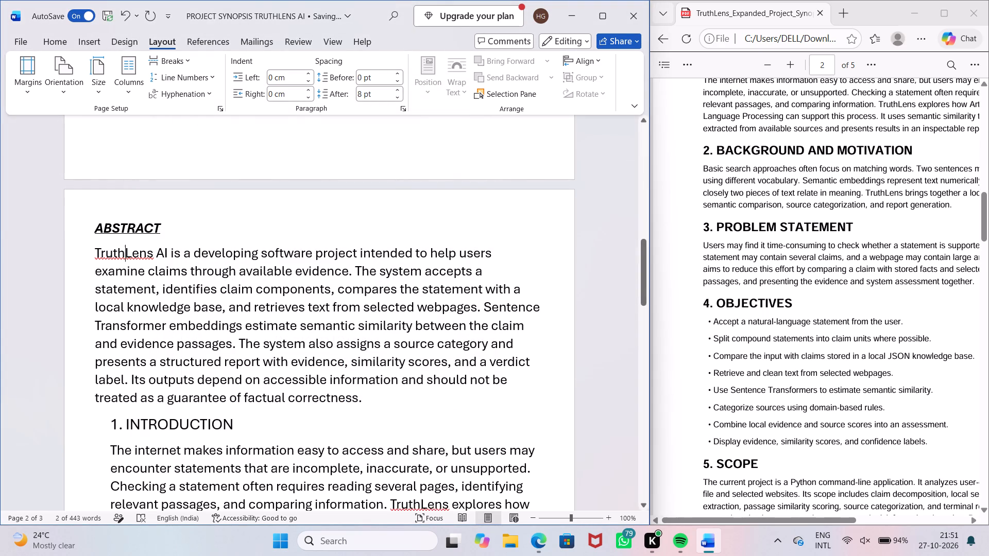
{"action": "key", "text": "Up"}
{"action": "key", "text": "Right"}
{"action": "key", "text": "Right"}
{"action": "key", "text": "Right"}
{"action": "key", "text": "Right"}
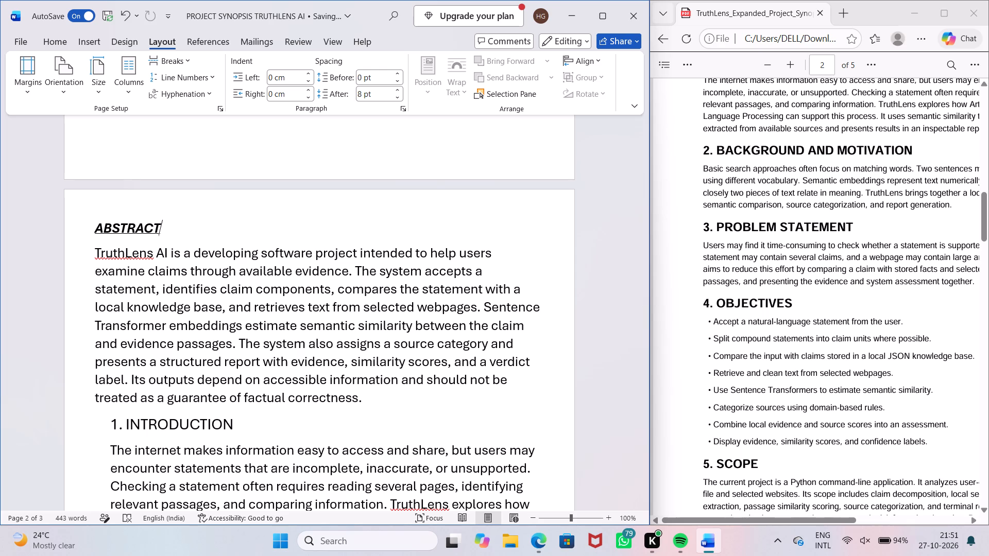
{"action": "key", "text": "ctrl+shift+Left"}
{"action": "key", "text": "ctrl+shift+p"}
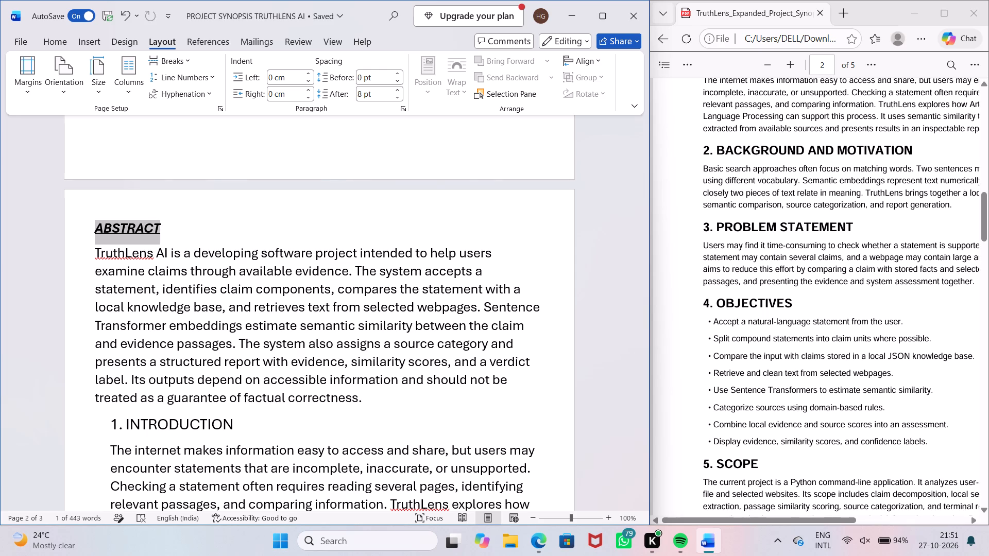
{"action": "key", "text": "Down"}
{"action": "key", "text": "Down"}
{"action": "key", "text": "Return"}
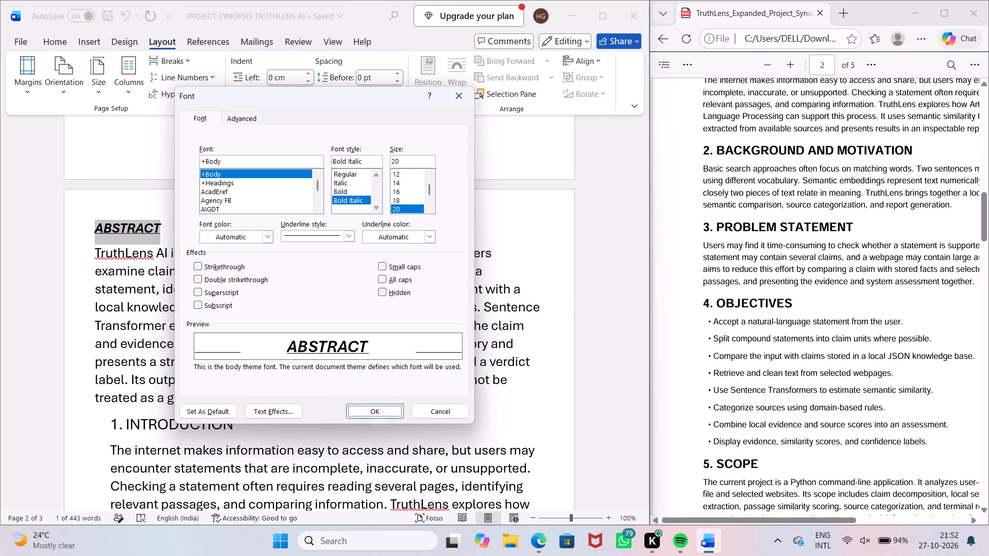
Make the INTRODUCTION heading bold, underlined and italic.
{"action": "key", "text": "Down"}
{"action": "key", "text": "Down"}
{"action": "key", "text": "Down"}
{"action": "key", "text": "Down"}
{"action": "key", "text": "Down"}
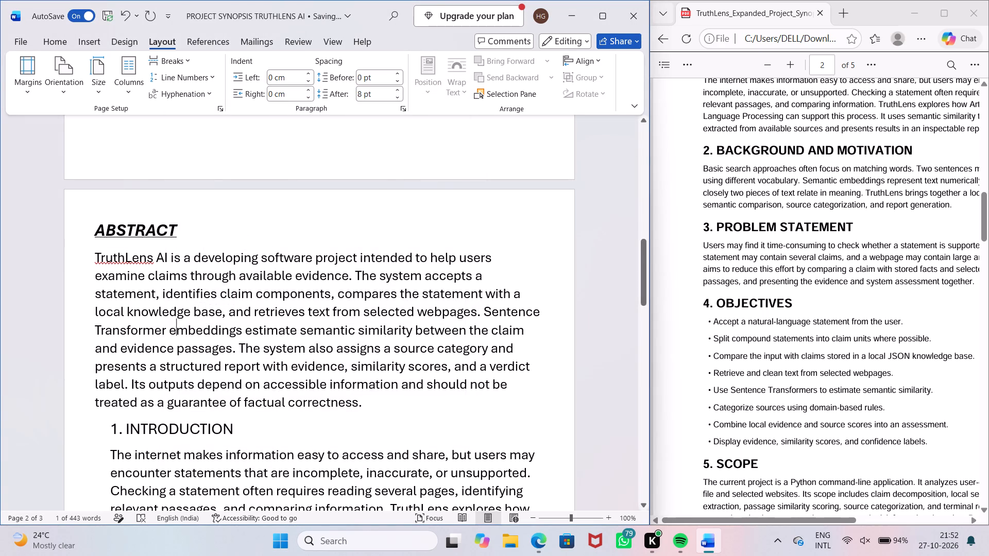
{"action": "key", "text": "Down"}
{"action": "key", "text": "Down"}
{"action": "key", "text": "Down"}
{"action": "key", "text": "Down"}
{"action": "key", "text": "Down"}
{"action": "key", "text": "Right"}
{"action": "key", "text": "Right"}
{"action": "key", "text": "Right"}
{"action": "key", "text": "Right"}
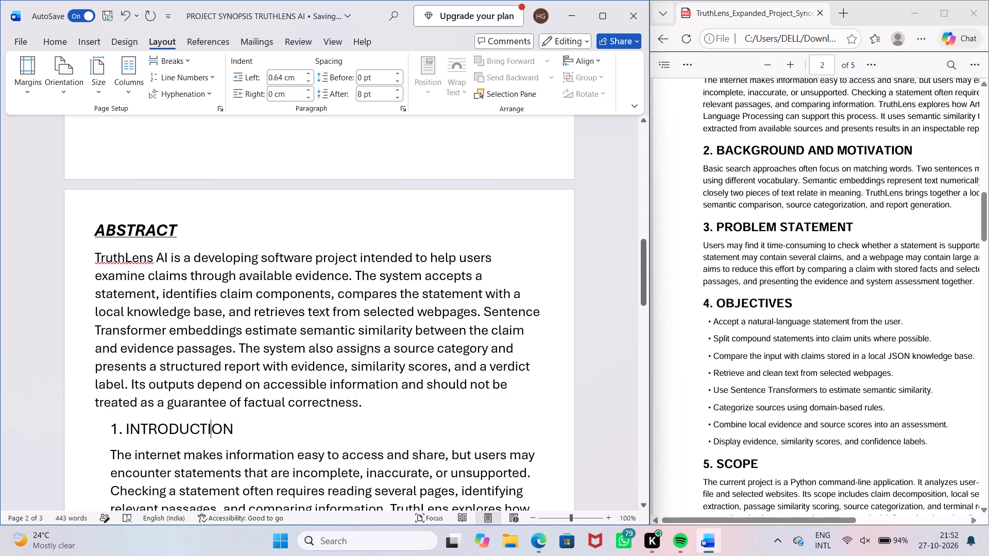
{"action": "key", "text": "Right"}
{"action": "key", "text": "Right"}
{"action": "key", "text": "Right"}
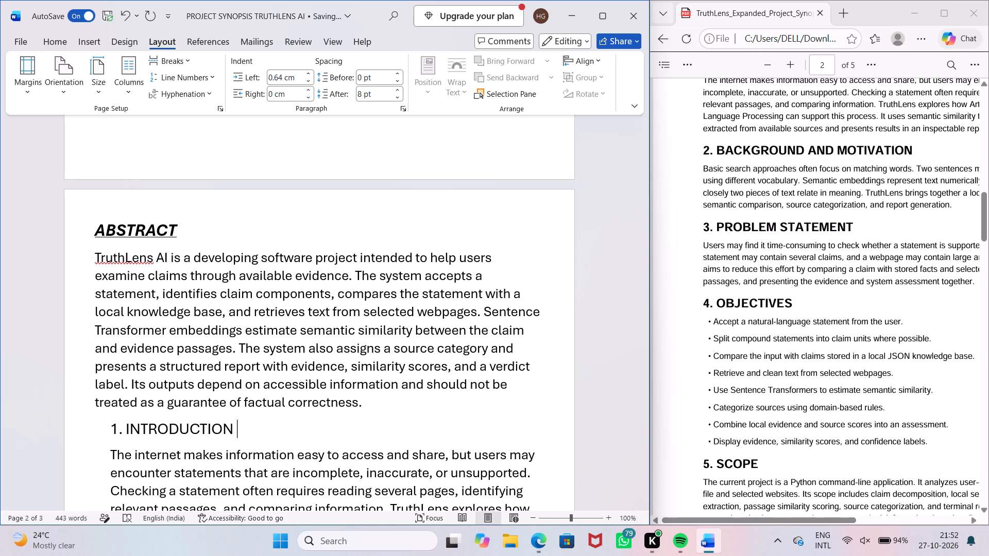
{"action": "key", "text": "ctrl+shift+Left"}
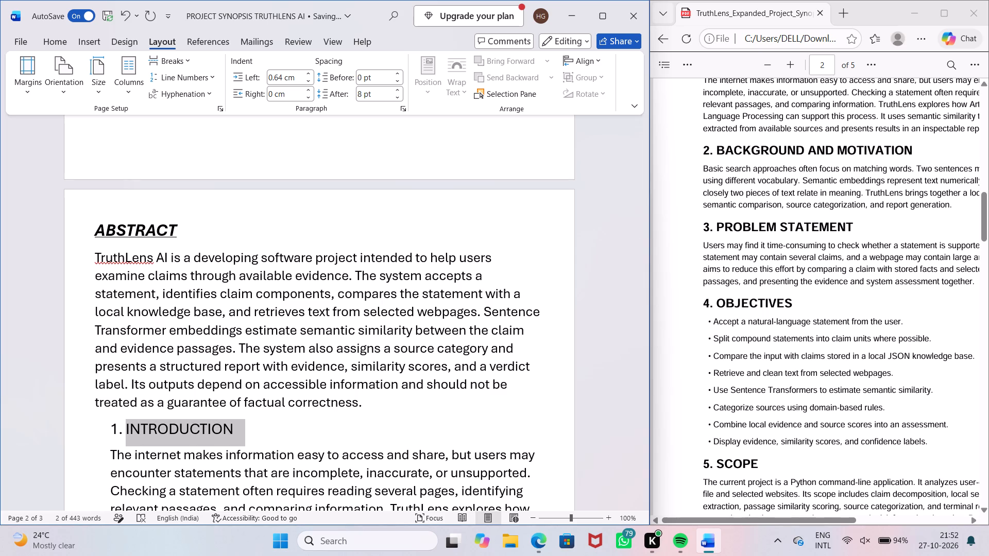
{"action": "key", "text": "ctrl+b"}
{"action": "key", "text": "ctrl+u"}
{"action": "key", "text": "ctrl+i"}
Make the BACKGROUND AND MOTIVATION heading bold, underlined and italic.
{"action": "key", "text": "Down"}
{"action": "key", "text": "Down"}
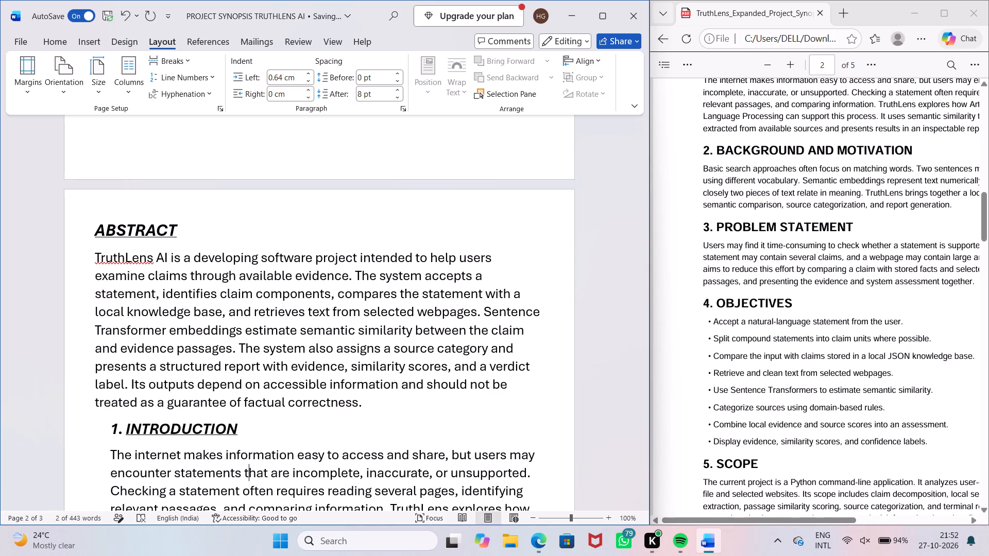
{"action": "key", "text": "Down"}
{"action": "key", "text": "Down"}
{"action": "key", "text": "Down"}
{"action": "key", "text": "Down"}
{"action": "key", "text": "Down"}
{"action": "key", "text": "Down"}
{"action": "key", "text": "Down"}
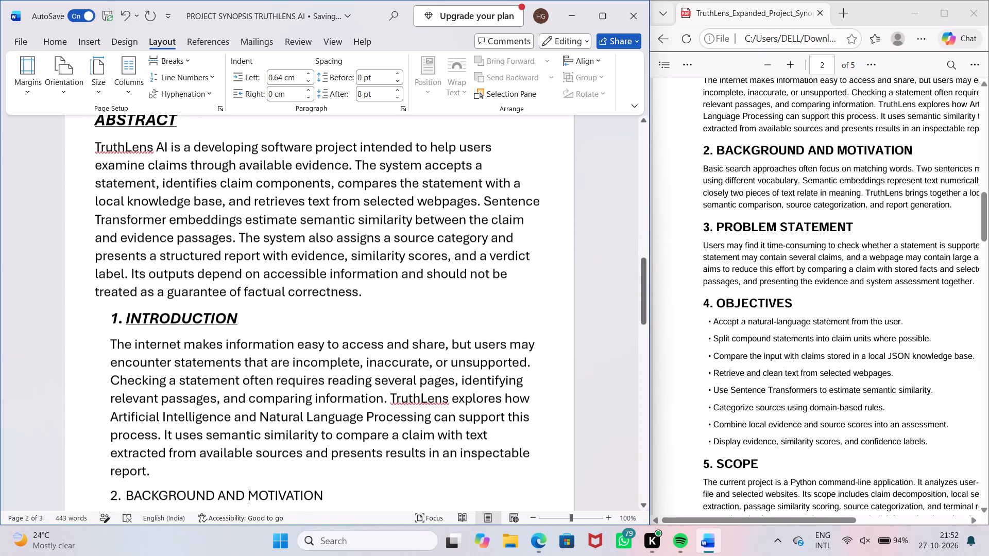
{"action": "key", "text": "Up"}
{"action": "key", "text": "Down"}
{"action": "key", "text": "Right"}
{"action": "key", "text": "Right"}
{"action": "key", "text": "Right"}
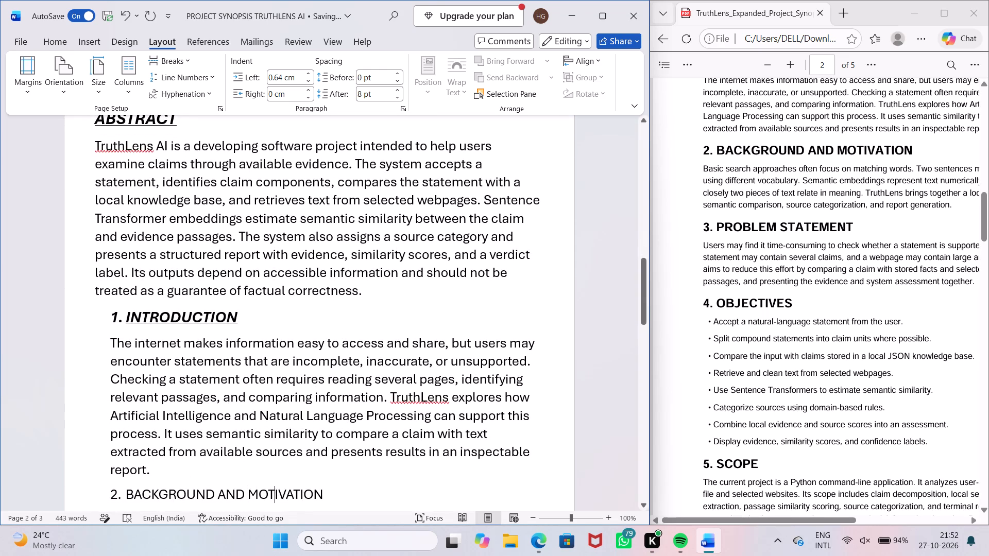
{"action": "key", "text": "Right"}
{"action": "key", "text": "Right"}
{"action": "key", "text": "Right"}
{"action": "key", "text": "Right"}
{"action": "key", "text": "Right"}
{"action": "key", "text": "Right"}
{"action": "key", "text": "Right"}
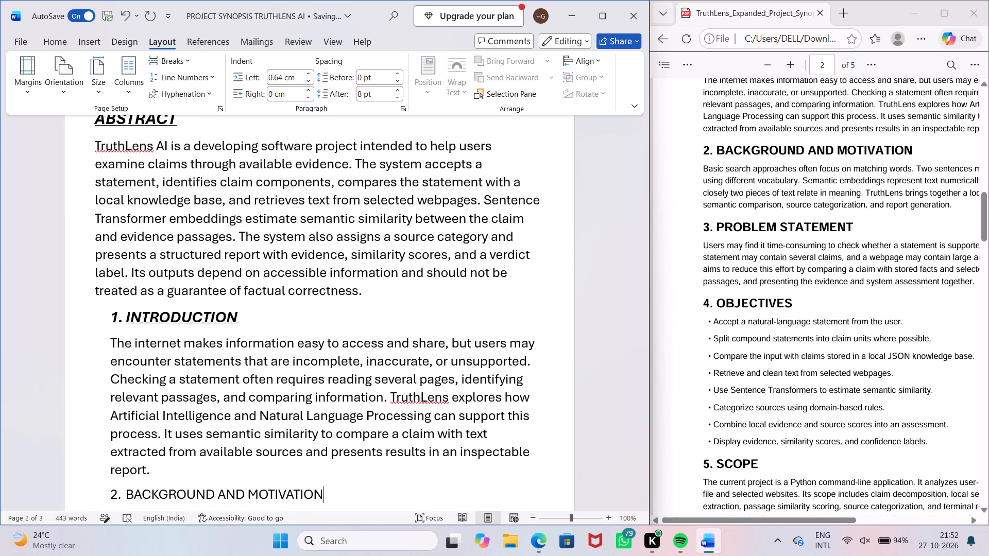
{"action": "key", "text": "ctrl+shift+Left"}
{"action": "key", "text": "ctrl+shift+Left"}
{"action": "key", "text": "ctrl+shift+Left"}
{"action": "key", "text": "ctrl+shift+Left"}
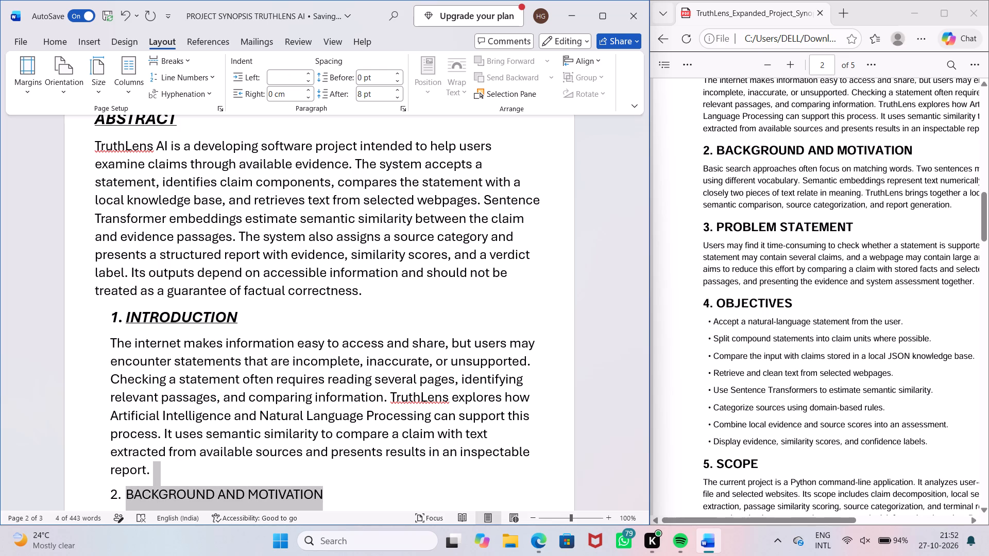
{"action": "key", "text": "ctrl+shift+Right"}
{"action": "key", "text": "ctrl+b"}
{"action": "key", "text": "ctrl+u"}
{"action": "key", "text": "ctrl+i"}
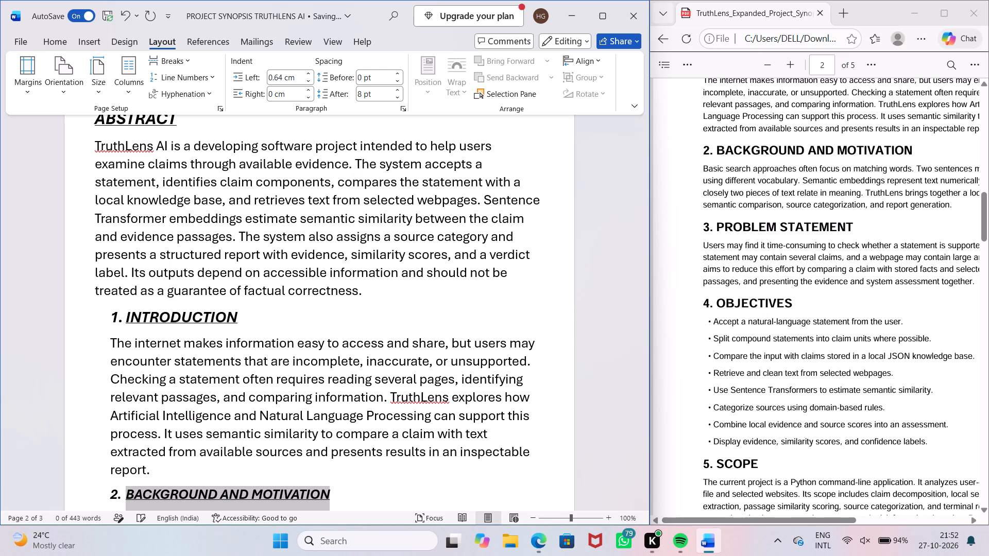
Set the font size of the BACKGROUND AND MOTIVATION heading to 18.
{"action": "key", "text": "ctrl+shift+p"}
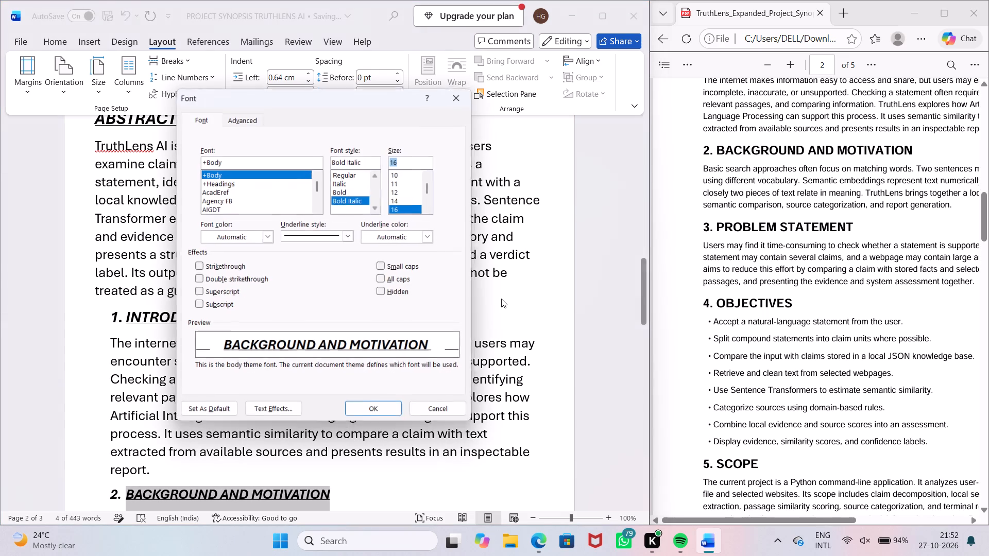
{"action": "key", "text": "Down"}
{"action": "key", "text": "Return"}
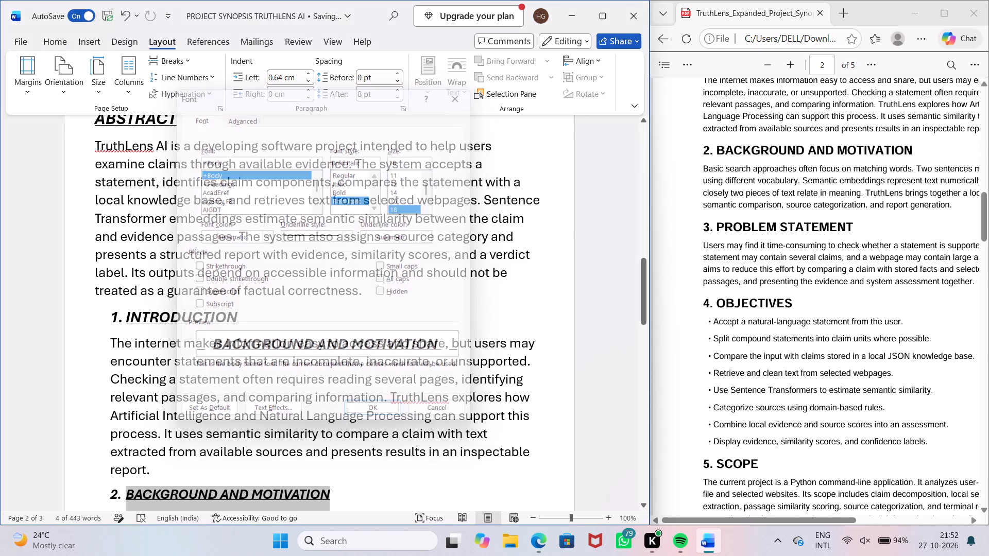
Set the font size of the PROBLEM STATEMENT heading to 18.
{"action": "key", "text": "Down"}
{"action": "key", "text": "Down"}
{"action": "key", "text": "Down"}
{"action": "key", "text": "Down"}
{"action": "key", "text": "Down"}
{"action": "key", "text": "Down"}
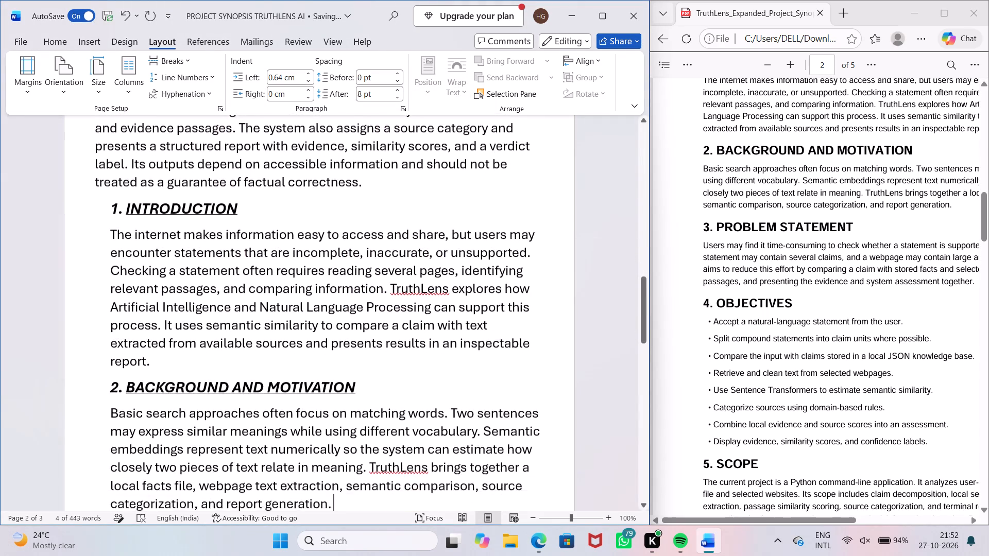
{"action": "key", "text": "Down"}
{"action": "key", "text": "Down"}
{"action": "key", "text": "Down"}
{"action": "key", "text": "Down"}
{"action": "key", "text": "Up"}
{"action": "key", "text": "Up"}
{"action": "key", "text": "Up"}
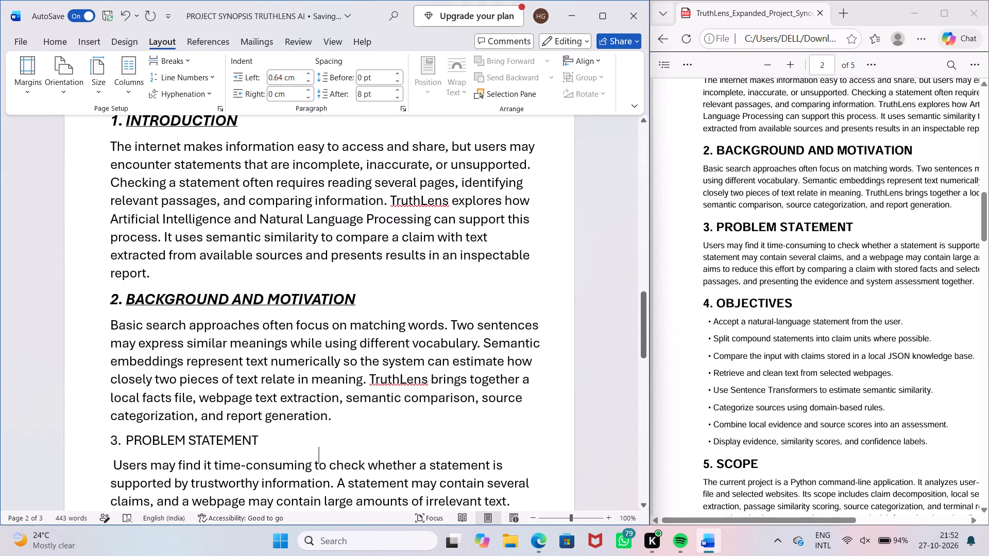
{"action": "key", "text": "ctrl+shift+Left"}
{"action": "key", "text": "ctrl+shift+Left"}
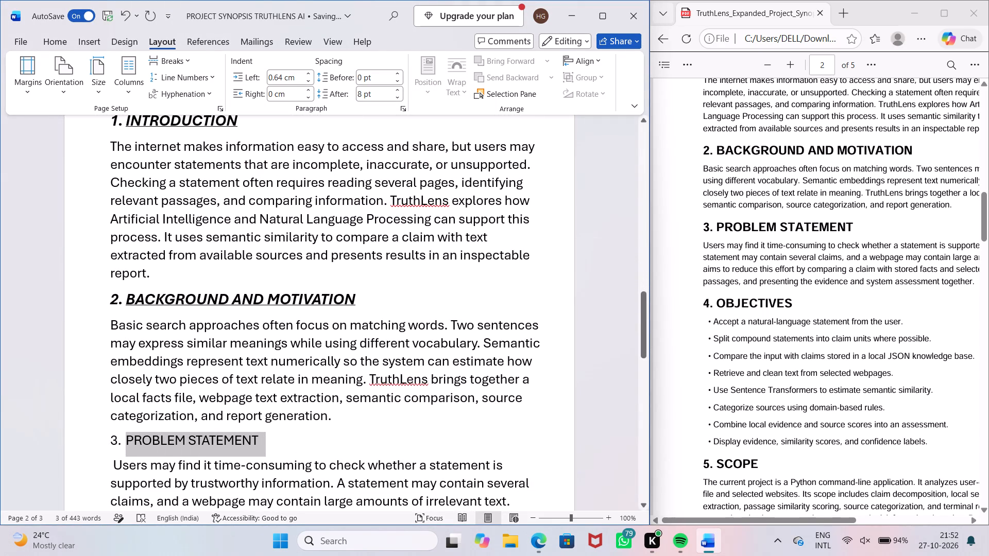
{"action": "key", "text": "ctrl+shift+p"}
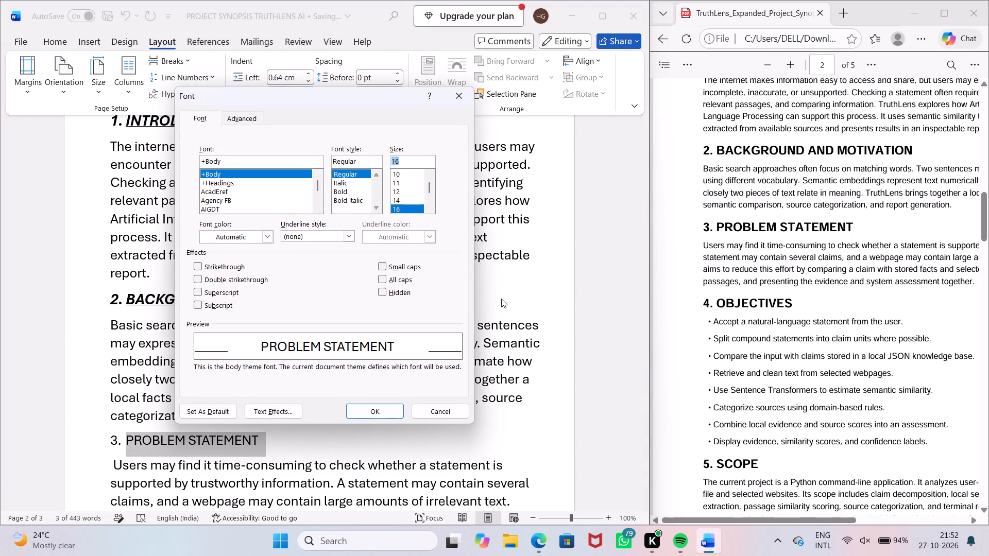
{"action": "key", "text": "Down"}
{"action": "key", "text": "Return"}
{"action": "key", "text": "period"}
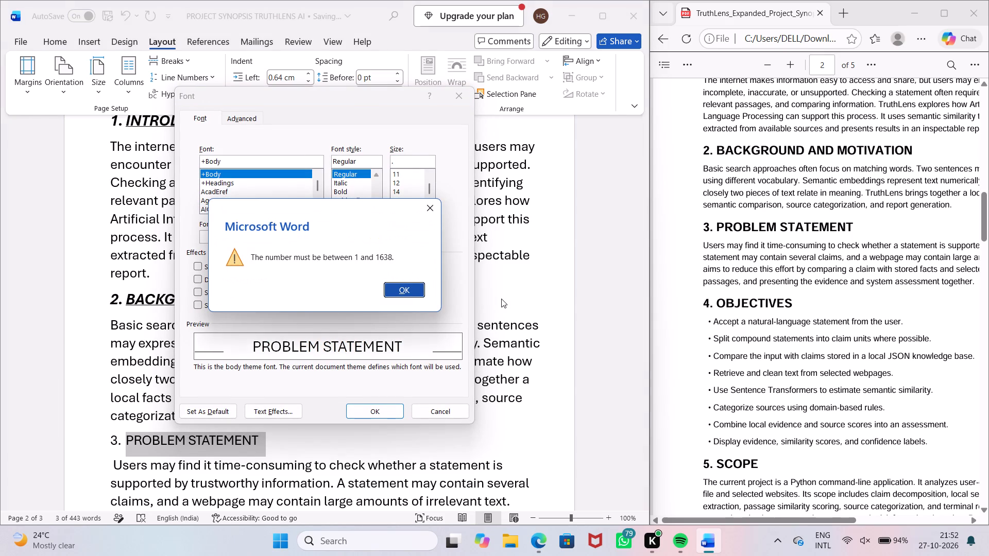
{"action": "key", "text": "Return"}
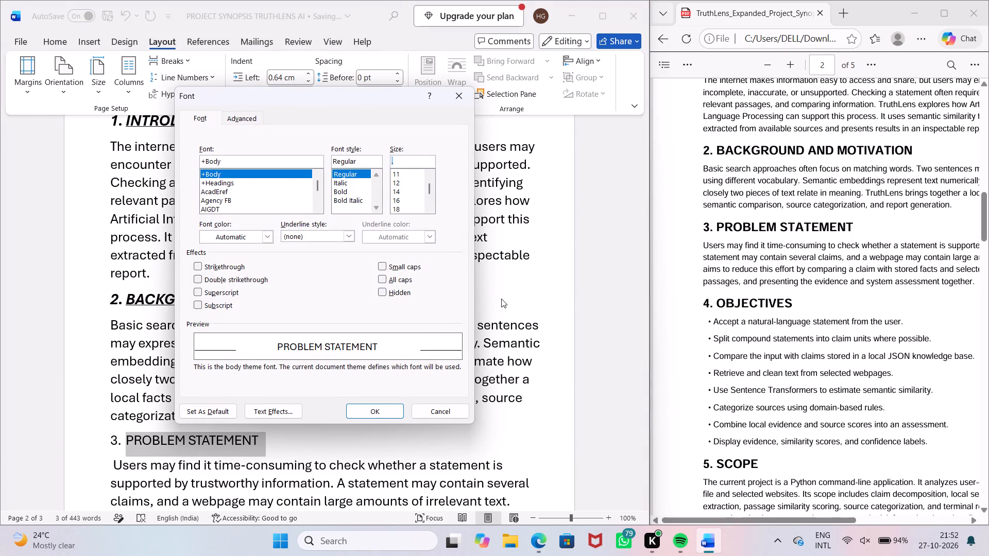
{"action": "key", "text": "Right"}
{"action": "key", "text": "BackSpace"}
{"action": "type", "text": "18"}
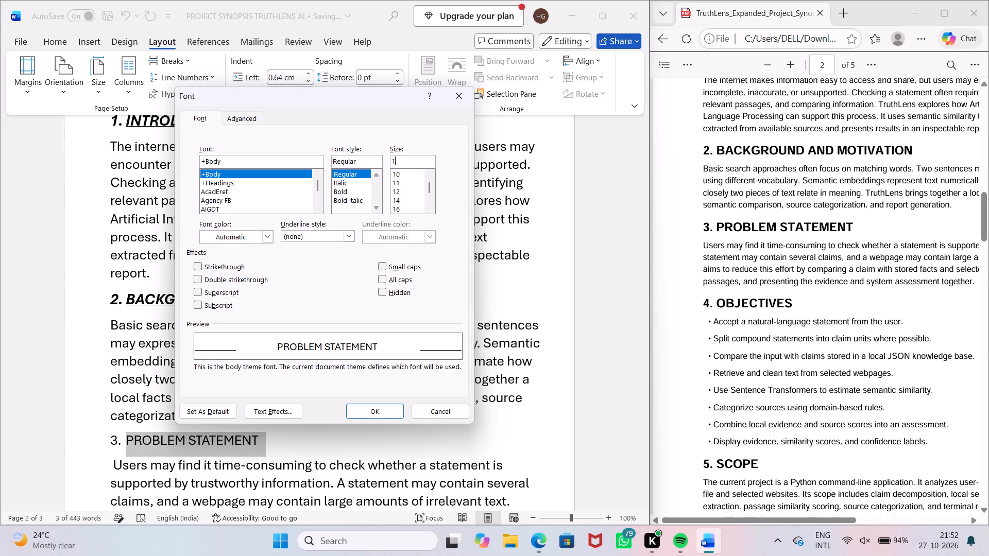
{"action": "key", "text": "Return"}
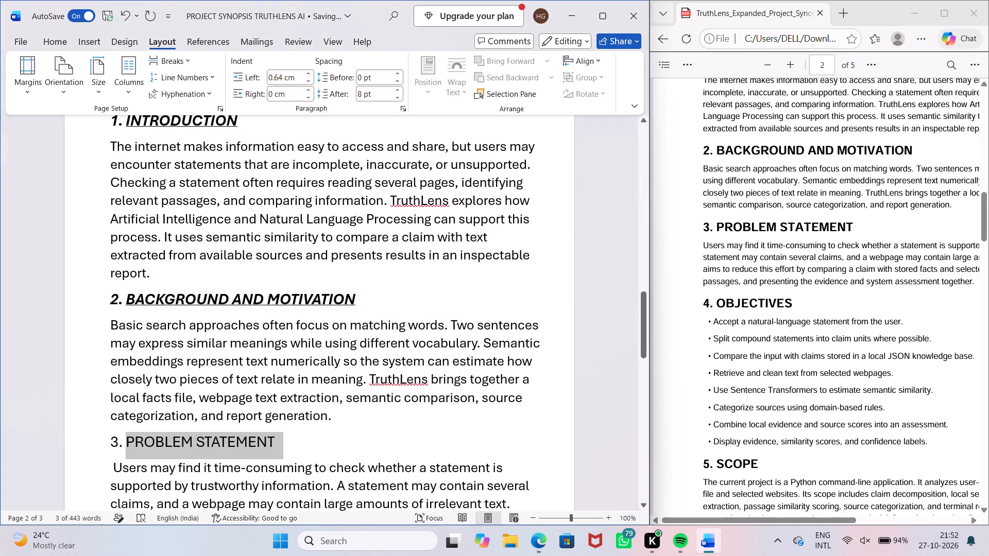
Make the PROBLEM STATEMENT heading bold, underlined and italic.
{"action": "key", "text": "ctrl+b"}
{"action": "key", "text": "ctrl+u"}
{"action": "key", "text": "ctrl+i"}
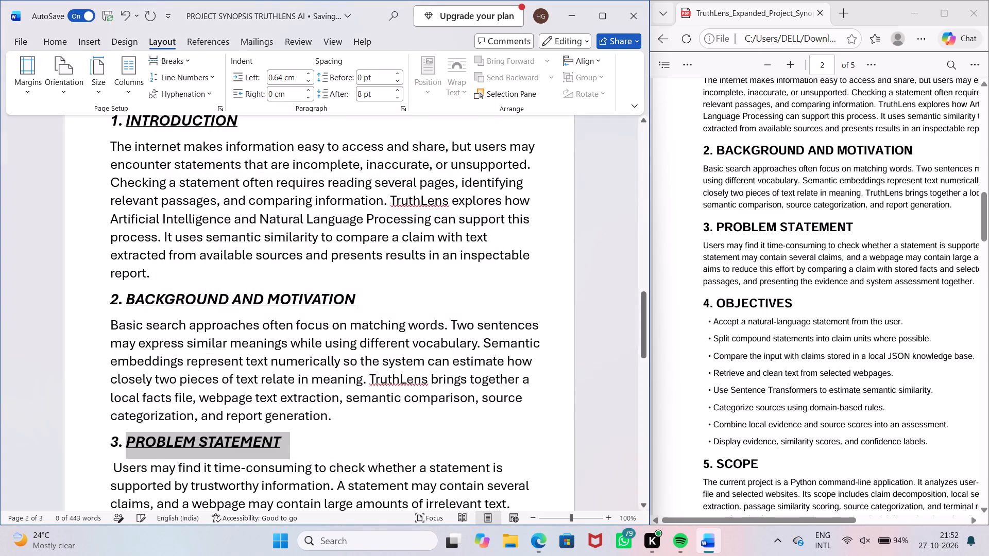
{"action": "key", "text": "Down"}
{"action": "key", "text": "Down"}
{"action": "key", "text": "Down"}
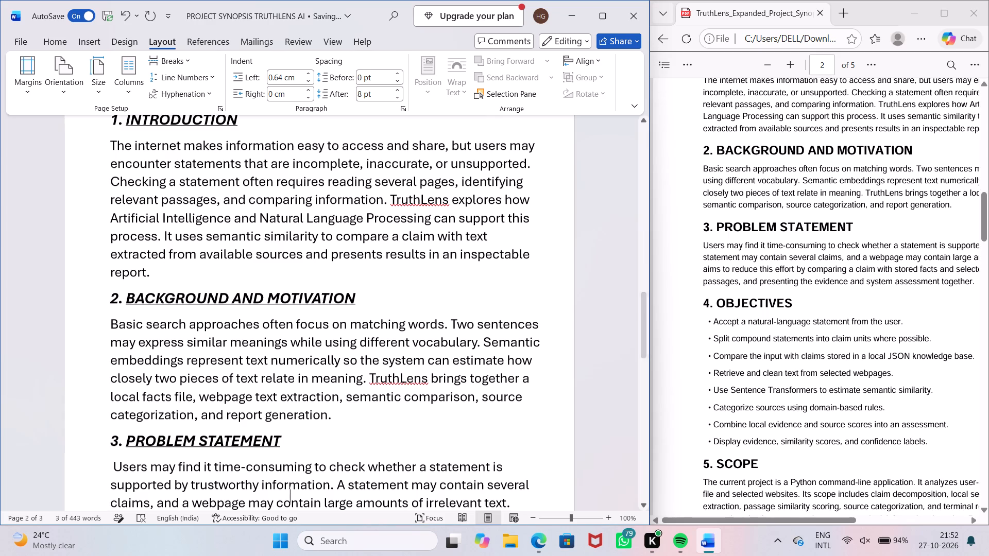
Set the OBJECTIVES heading to font size 18 and make it bold, underlined and italic.
{"action": "key", "text": "Down"}
{"action": "key", "text": "Down"}
{"action": "key", "text": "Down"}
{"action": "key", "text": "Down"}
{"action": "key", "text": "Down"}
{"action": "key", "text": "Down"}
{"action": "key", "text": "Up"}
{"action": "key", "text": "Up"}
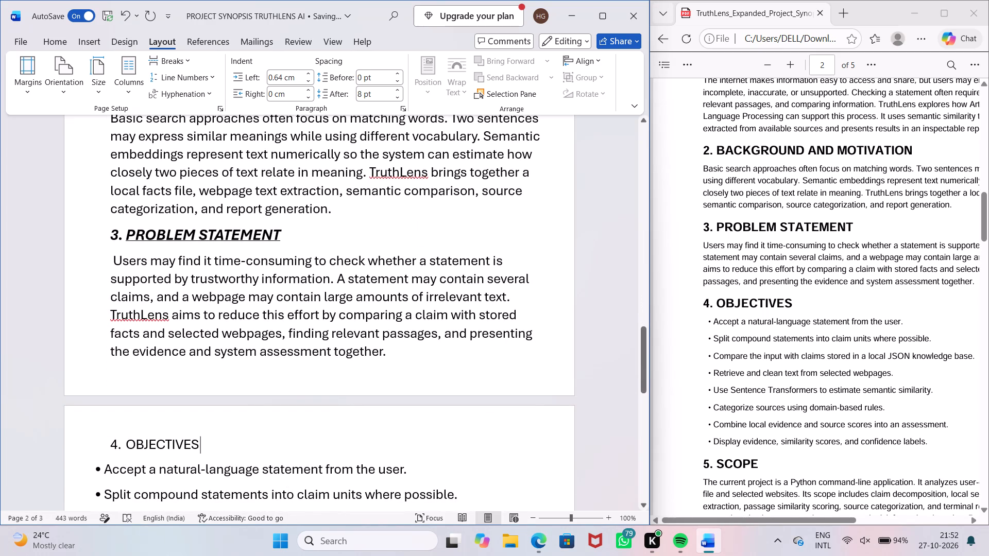
{"action": "key", "text": "ctrl+shift+Left"}
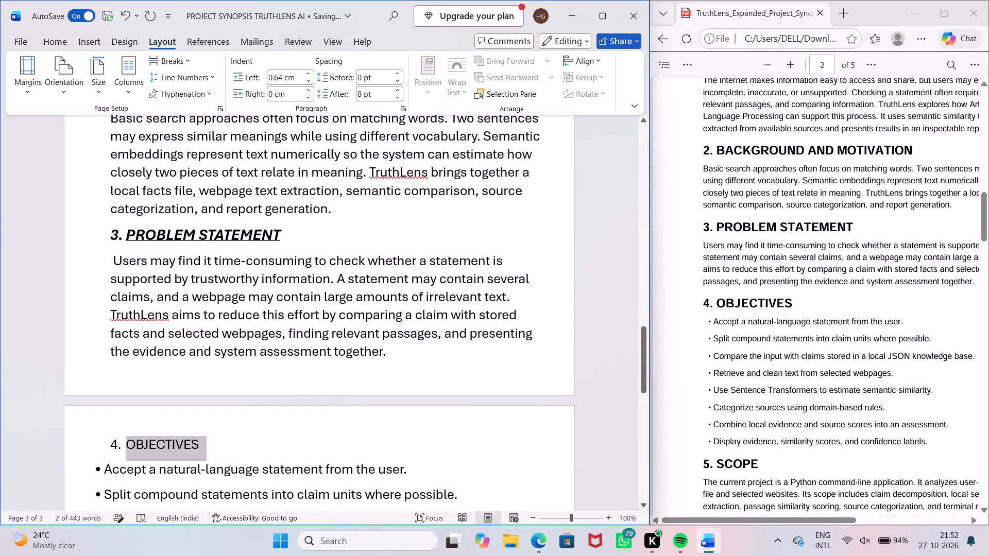
{"action": "key", "text": "ctrl+shift+p"}
{"action": "key", "text": "Down"}
{"action": "key", "text": "Return"}
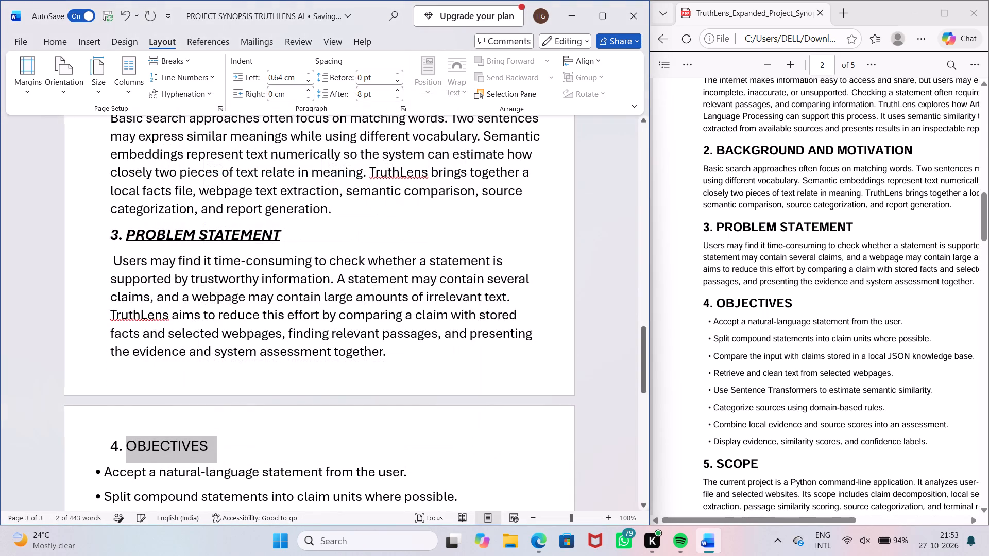
{"action": "key", "text": "ctrl+b"}
{"action": "key", "text": "ctrl+u"}
{"action": "key", "text": "ctrl+i"}
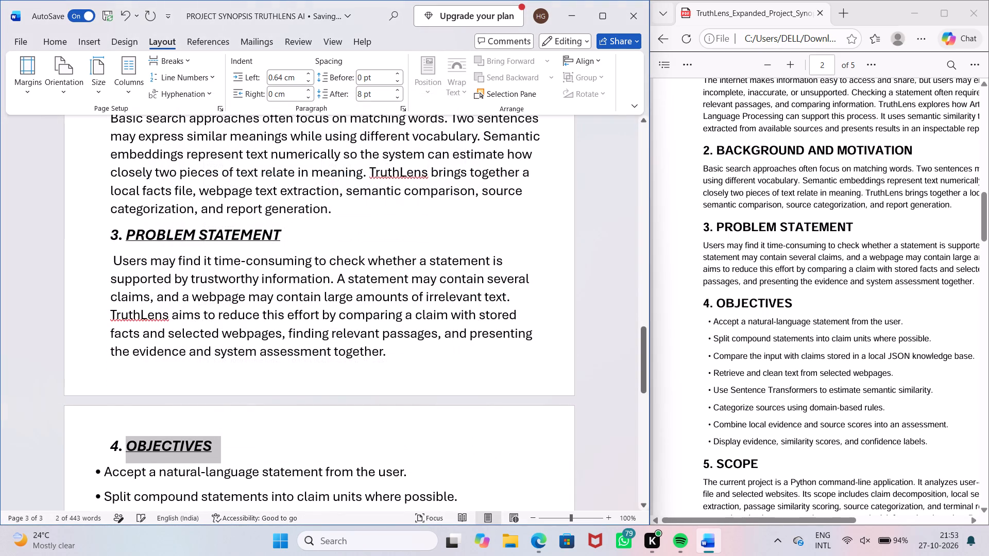
Set the SCOPE heading to font size 18 and make it bold, underlined and italic.
{"action": "key", "text": "Down"}
{"action": "key", "text": "Down"}
{"action": "key", "text": "Down"}
{"action": "key", "text": "Down"}
{"action": "key", "text": "Down"}
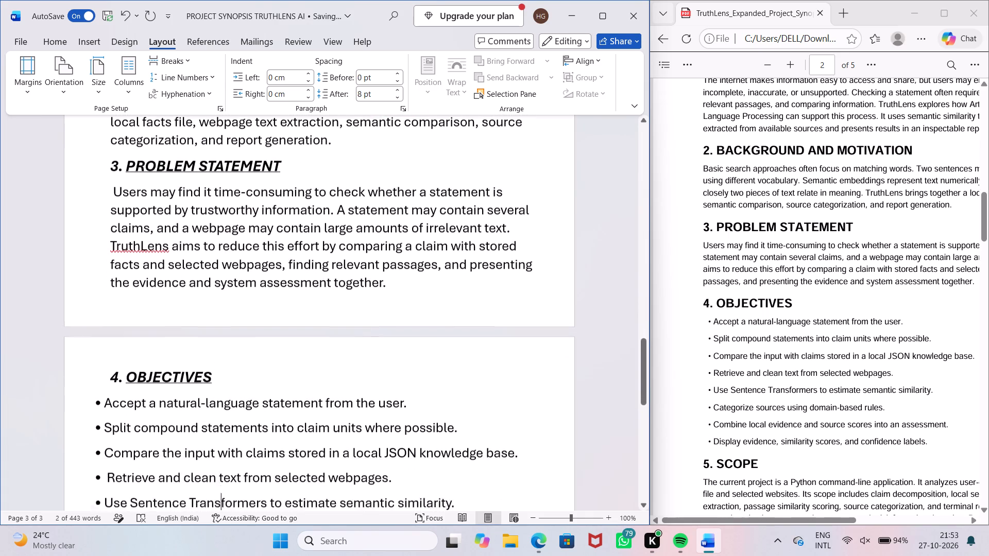
{"action": "key", "text": "Down"}
{"action": "key", "text": "Down"}
{"action": "key", "text": "Down"}
{"action": "key", "text": "Down"}
{"action": "key", "text": "Down"}
{"action": "key", "text": "Down"}
{"action": "key", "text": "Up"}
{"action": "key", "text": "Up"}
{"action": "key", "text": "Up"}
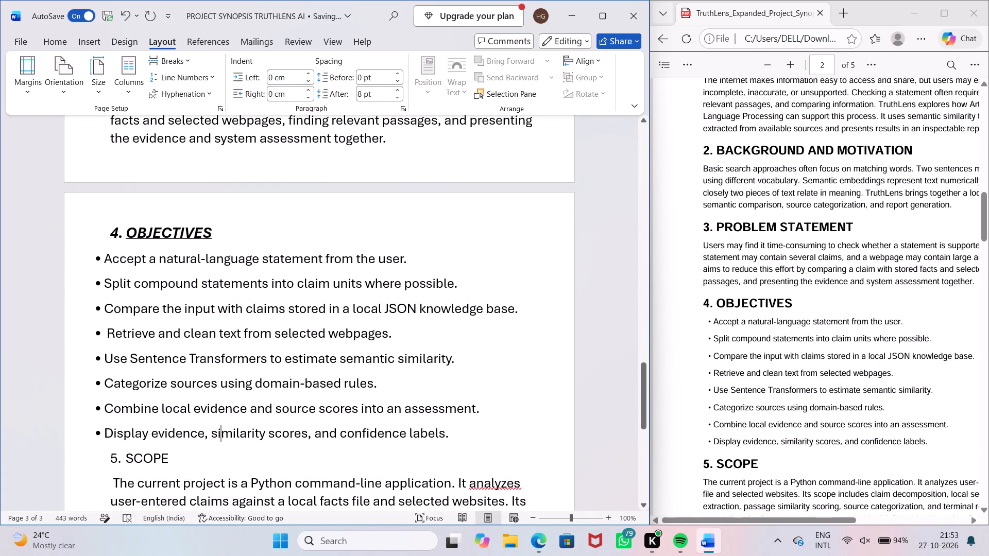
{"action": "key", "text": "Down"}
{"action": "key", "text": "ctrl+shift+Left"}
{"action": "key", "text": "ctrl+shift+p"}
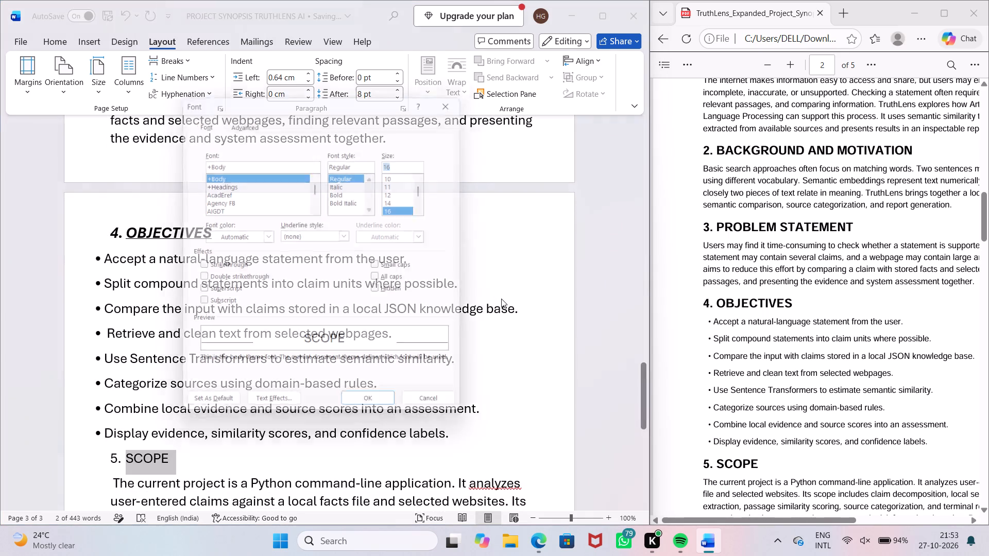
{"action": "key", "text": "Down"}
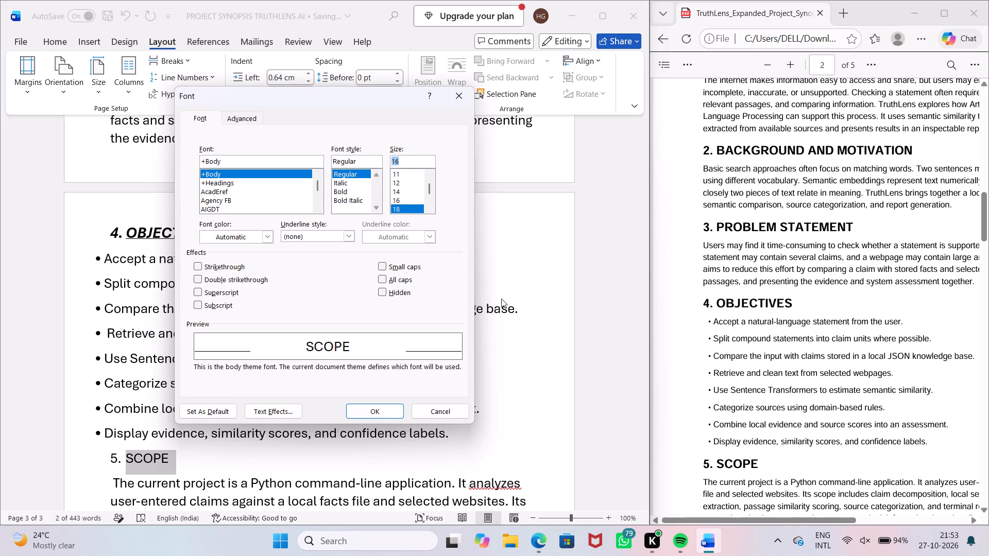
{"action": "key", "text": "Return"}
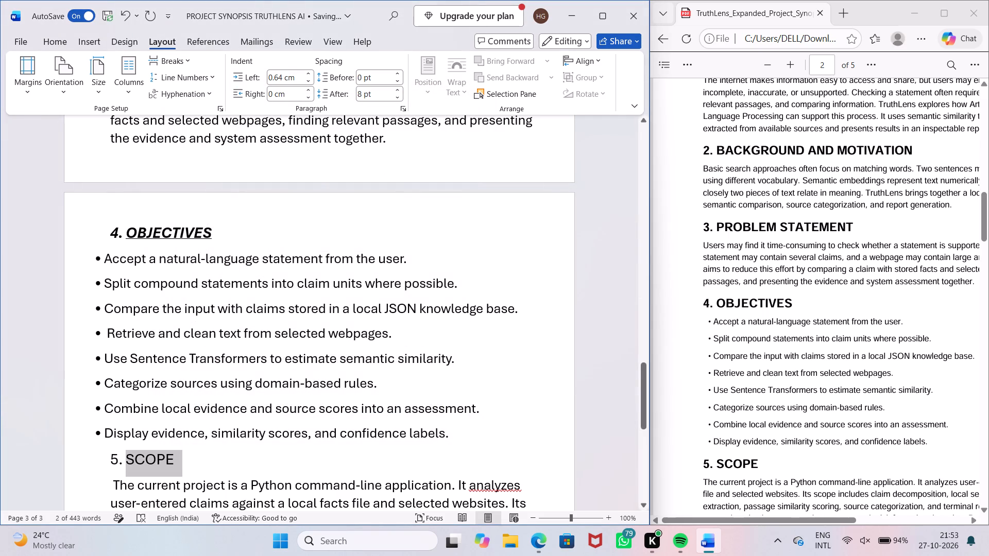
{"action": "key", "text": "ctrl+b"}
{"action": "key", "text": "ctrl+u"}
{"action": "key", "text": "ctrl+i"}
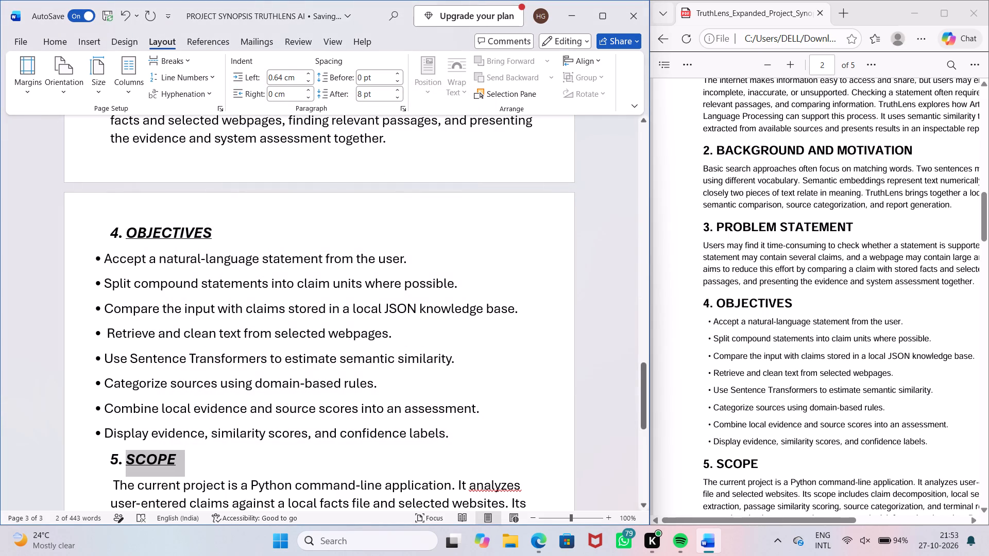
Check the font settings of the whole body paragraph under the SCOPE heading.
{"action": "key", "text": "Down"}
{"action": "key", "text": "Down"}
{"action": "key", "text": "Down"}
{"action": "key", "text": "Down"}
{"action": "key", "text": "Down"}
{"action": "key", "text": "Down"}
{"action": "key", "text": "Down"}
{"action": "key", "text": "Down"}
{"action": "key", "text": "Down"}
{"action": "key", "text": "Up"}
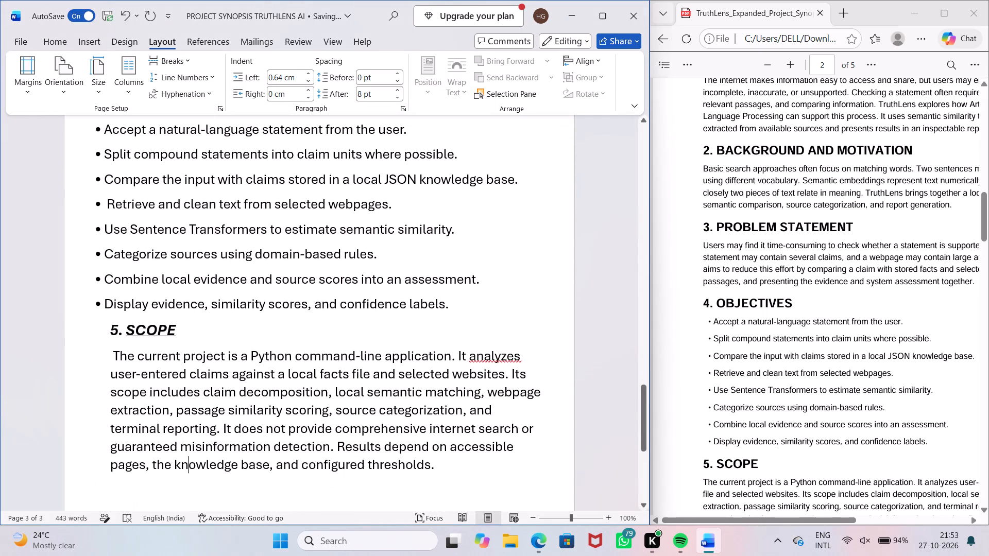
{"action": "key", "text": "Up"}
{"action": "key", "text": "Right"}
{"action": "key", "text": "Right"}
{"action": "key", "text": "Right"}
{"action": "key", "text": "Right"}
{"action": "key", "text": "Right"}
{"action": "key", "text": "Right"}
{"action": "key", "text": "Right"}
{"action": "key", "text": "Right"}
{"action": "key", "text": "Right"}
{"action": "key", "text": "Right"}
{"action": "key", "text": "Right"}
{"action": "key", "text": "Right"}
{"action": "key", "text": "Right"}
{"action": "key", "text": "Right"}
{"action": "key", "text": "Right"}
{"action": "key", "text": "Right"}
{"action": "key", "text": "Right"}
{"action": "key", "text": "Right"}
{"action": "key", "text": "Right"}
{"action": "key", "text": "Right"}
{"action": "key", "text": "Down"}
{"action": "key", "text": "Right"}
{"action": "key", "text": "ctrl+shift+Left"}
{"action": "key", "text": "ctrl+shift+Up"}
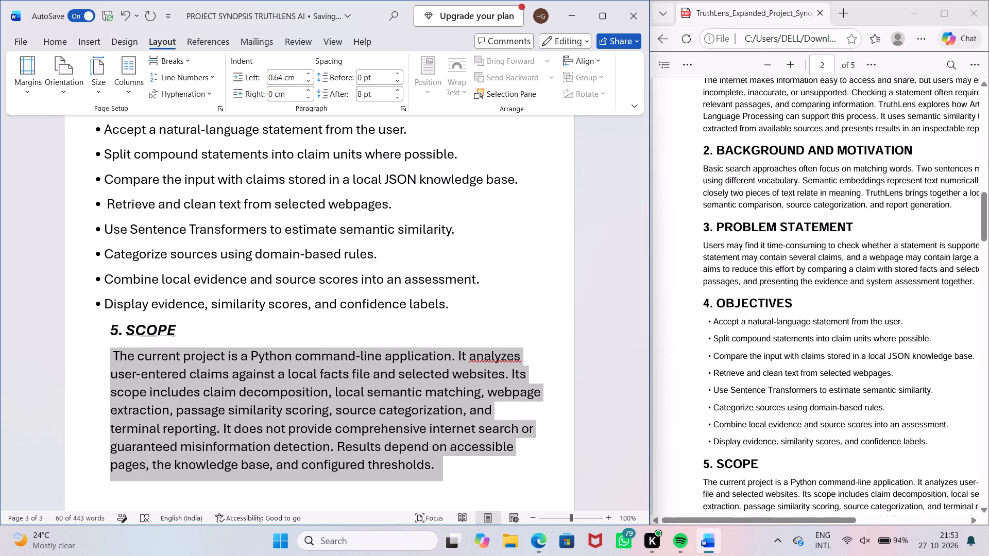
{"action": "key", "text": "ctrl+shift+p"}
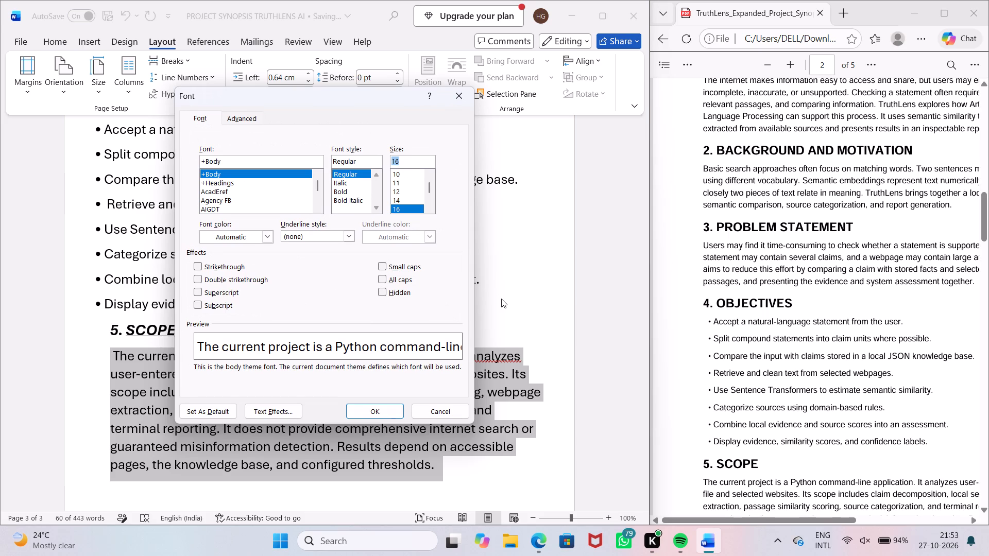
{"action": "key", "text": "Return"}
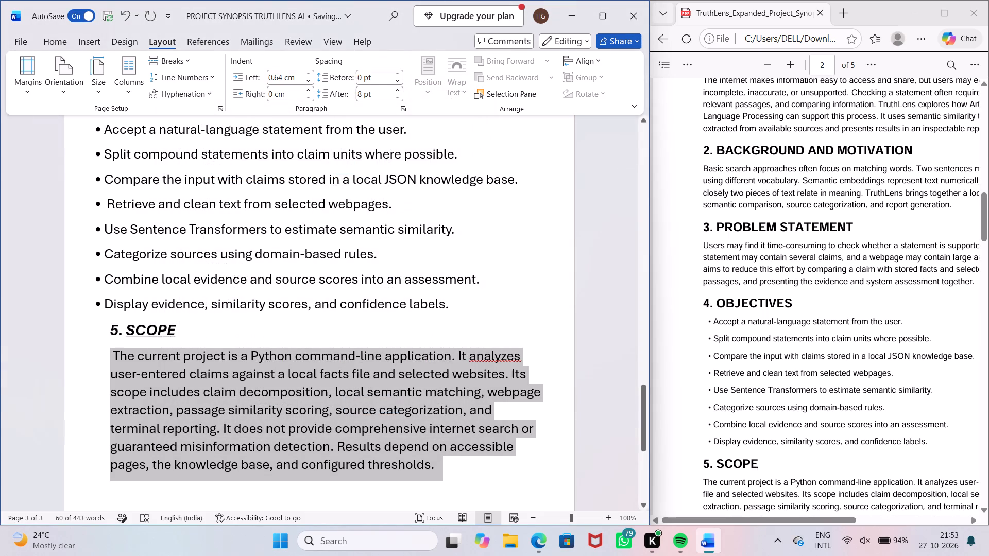
Check the font size and style settings of the ABSTRACT heading.
{"action": "scroll", "coordinate": [494, 293], "scroll_direction": "up", "scroll_amount": 18}
{"action": "middle_click_drag", "start_coordinate": [494, 293], "coordinate": [496, 289]}
{"action": "scroll", "coordinate": [500, 277], "scroll_direction": "up", "scroll_amount": 10}
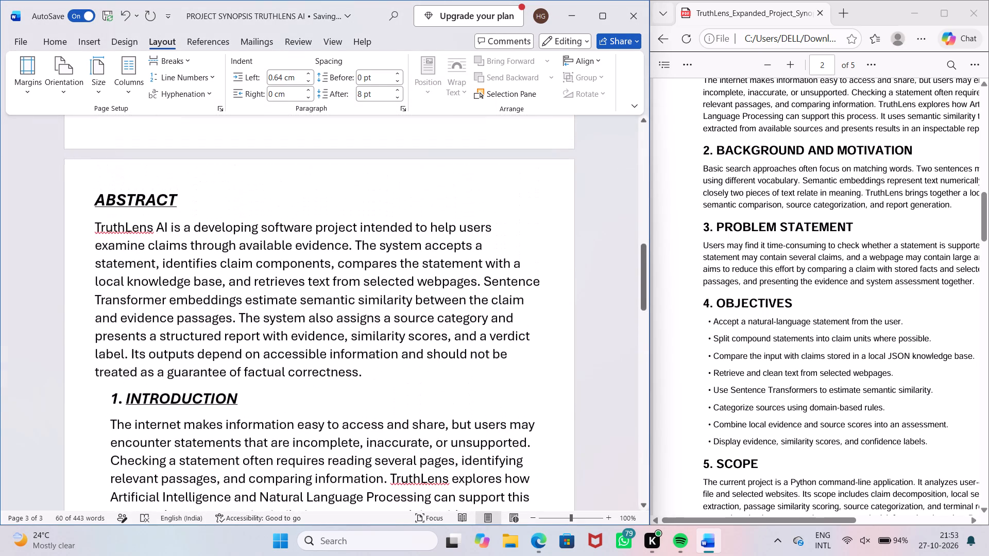
{"action": "left_click", "coordinate": [184, 196]}
{"action": "left_click_drag", "start_coordinate": [191, 204], "coordinate": [99, 198]}
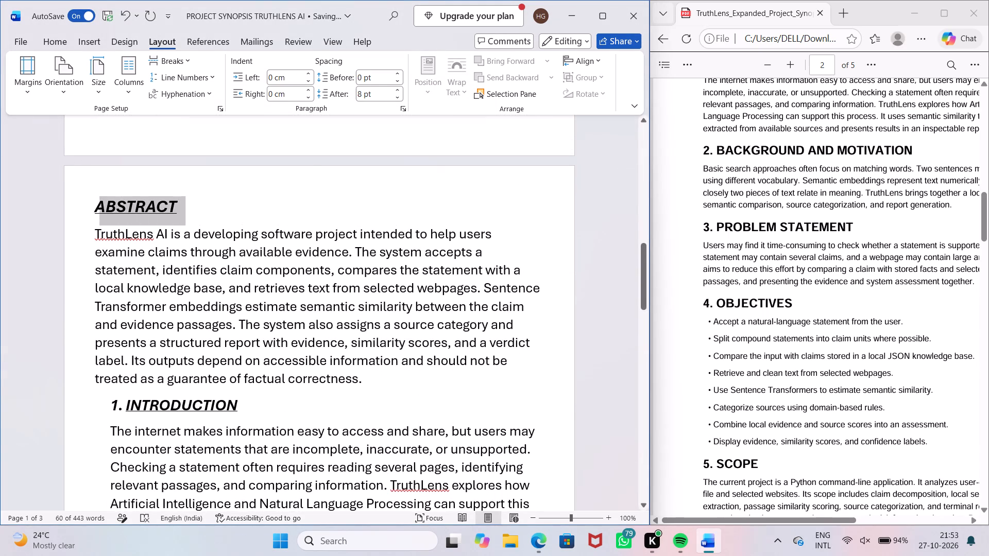
{"action": "left_click_drag", "start_coordinate": [99, 198], "coordinate": [94, 198]}
{"action": "key", "text": "ctrl+shift+p"}
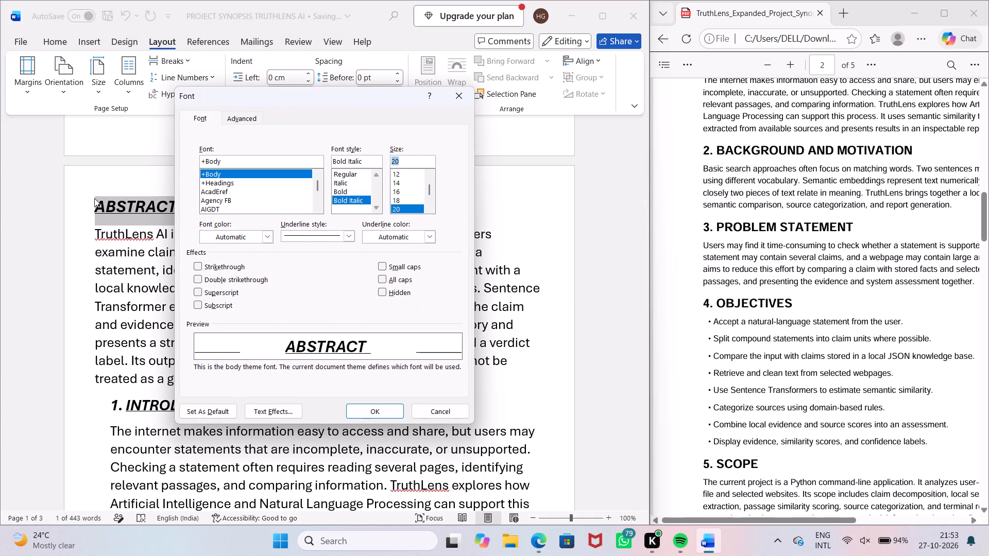
{"action": "key", "text": "Return"}
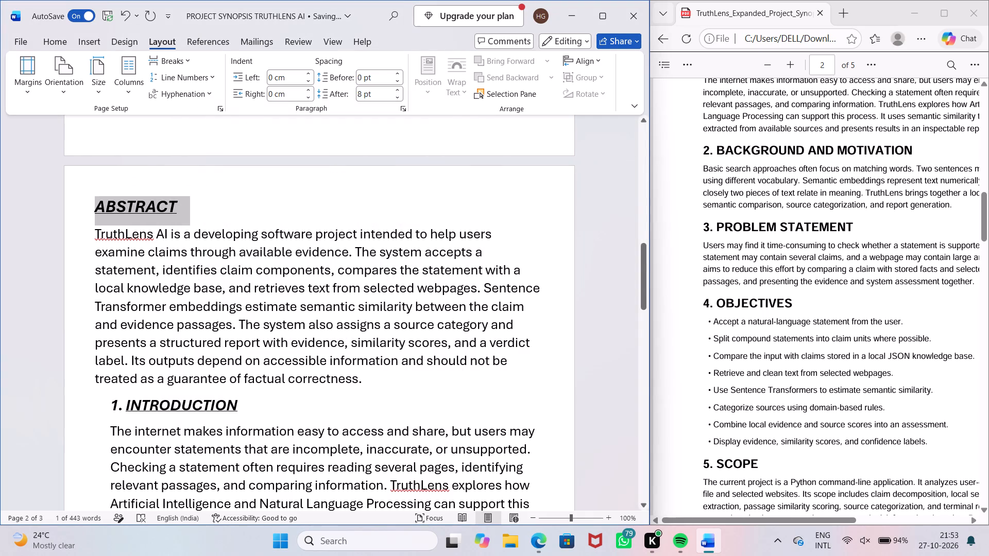
Ignore all spelling flags for the word "TruthLens" in the document.
{"action": "left_click", "coordinate": [317, 222]}
{"action": "right_click", "coordinate": [141, 232]}
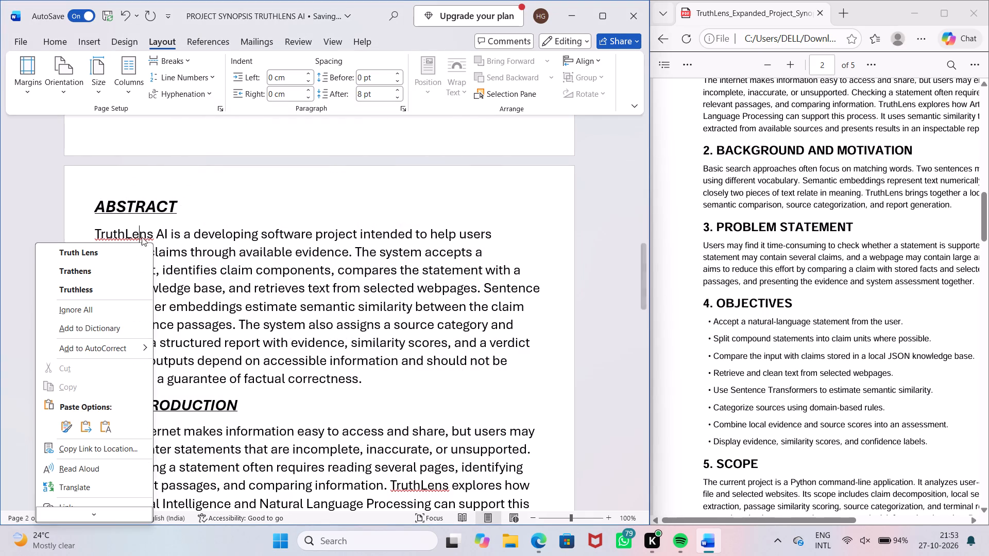
{"action": "left_click", "coordinate": [105, 315]}
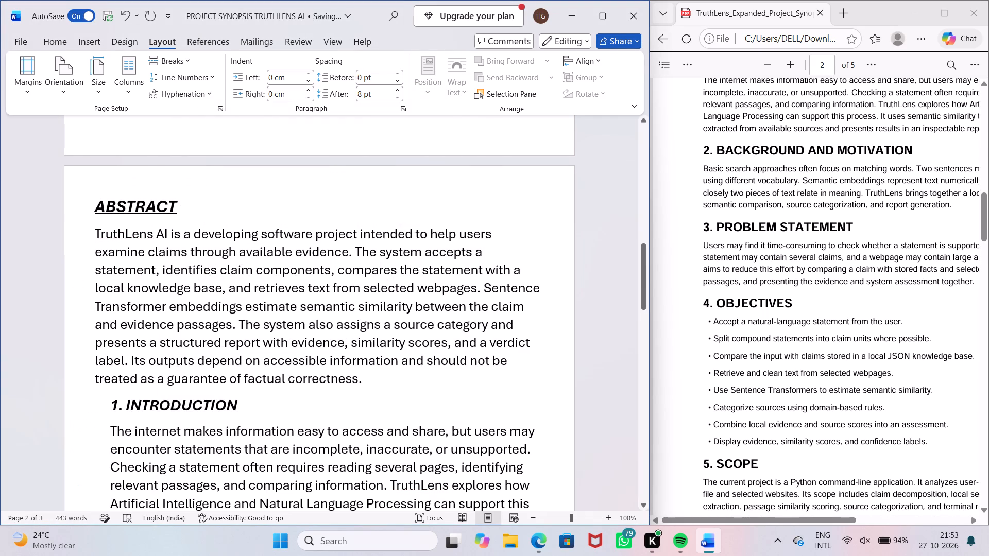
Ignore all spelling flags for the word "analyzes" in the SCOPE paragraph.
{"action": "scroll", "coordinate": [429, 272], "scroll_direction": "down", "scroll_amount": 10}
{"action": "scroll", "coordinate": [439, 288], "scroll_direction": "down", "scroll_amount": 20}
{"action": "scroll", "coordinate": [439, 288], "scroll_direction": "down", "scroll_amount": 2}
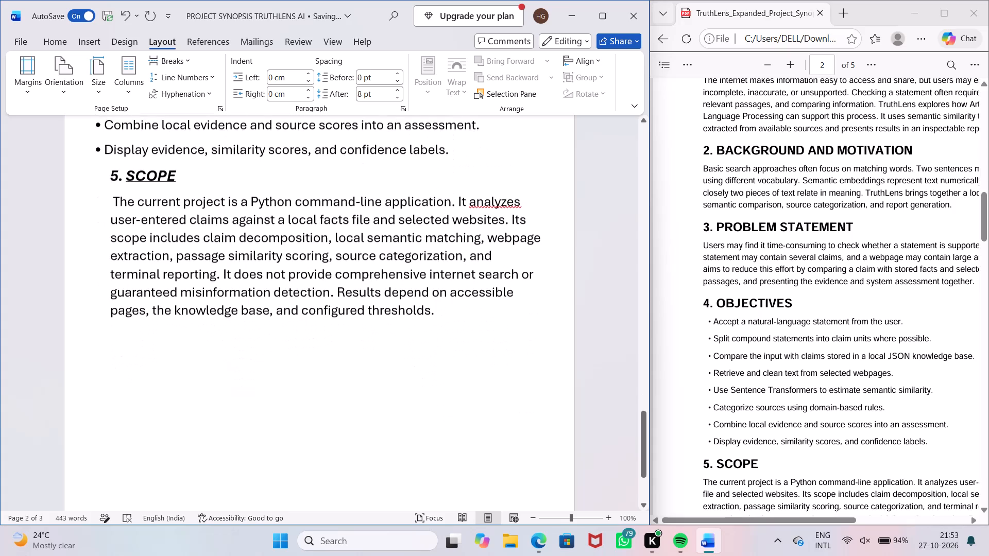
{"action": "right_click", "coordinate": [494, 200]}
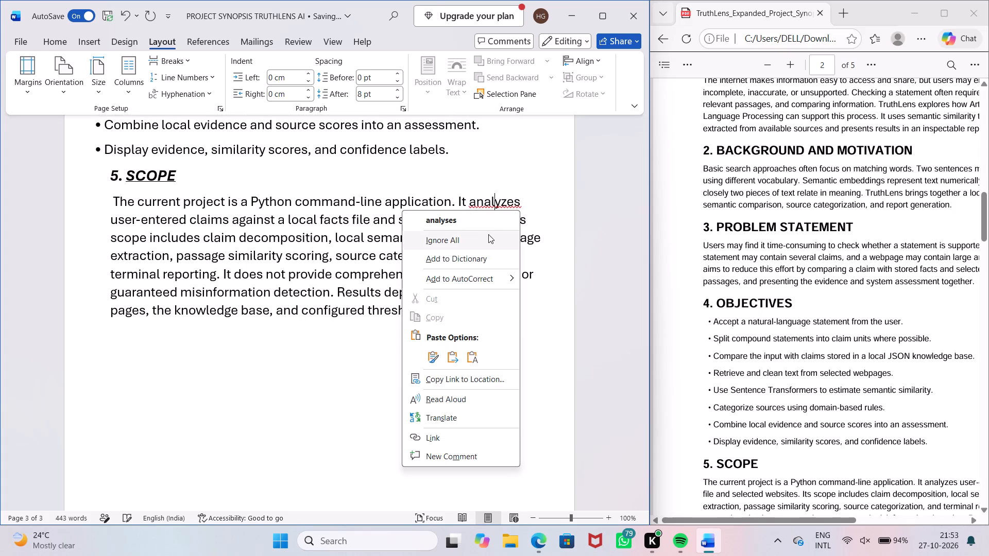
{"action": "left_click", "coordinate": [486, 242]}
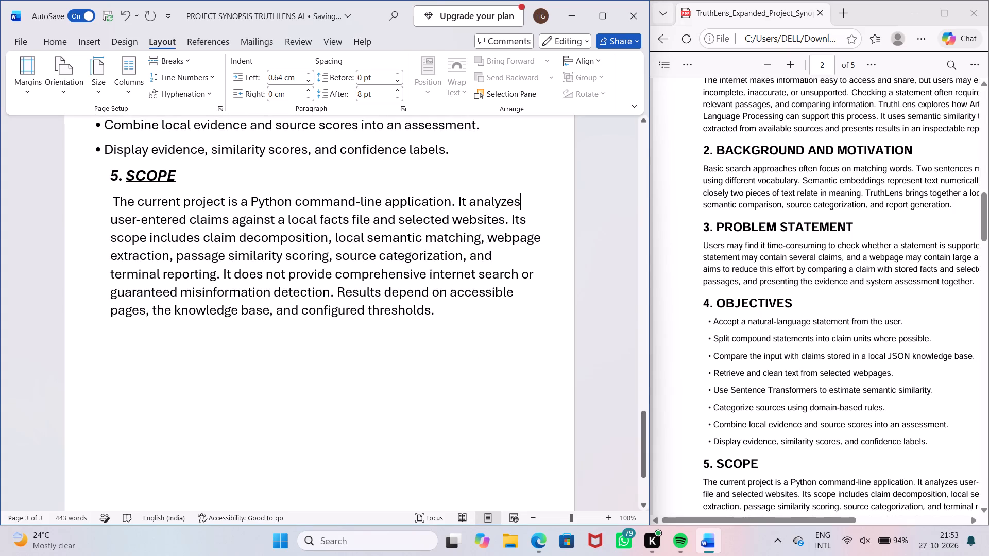
Change the spelling of "analyzes" to "analyses" in the SCOPE paragraph.
{"action": "left_click", "coordinate": [504, 201]}
{"action": "key", "text": "BackSpace"}
{"action": "key", "text": "s"}
{"action": "left_click", "coordinate": [470, 331]}
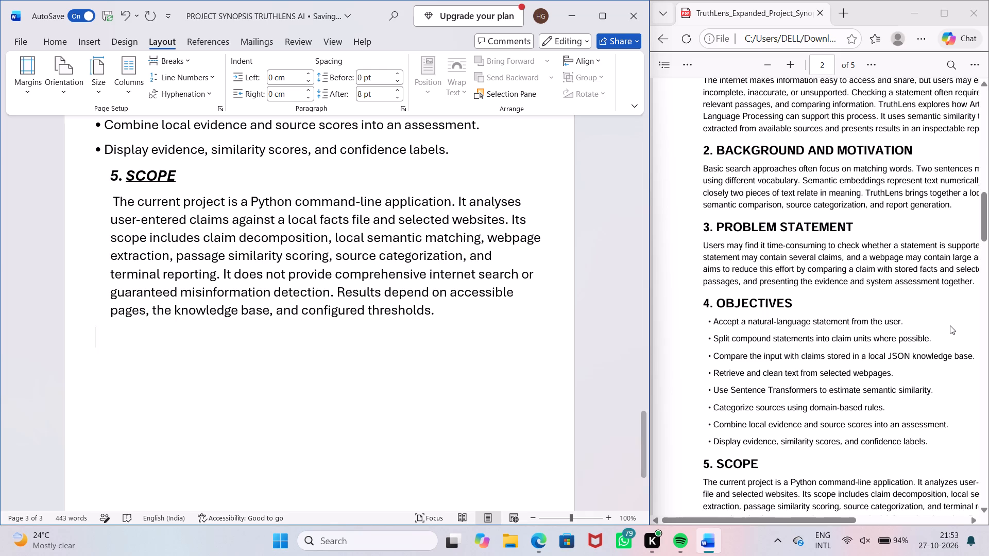
Copy the PDF text from the heading "6. PROPOSED SYSTEM" through the closing Project status note on page 5.
{"action": "scroll", "coordinate": [949, 327], "scroll_direction": "down", "scroll_amount": 5}
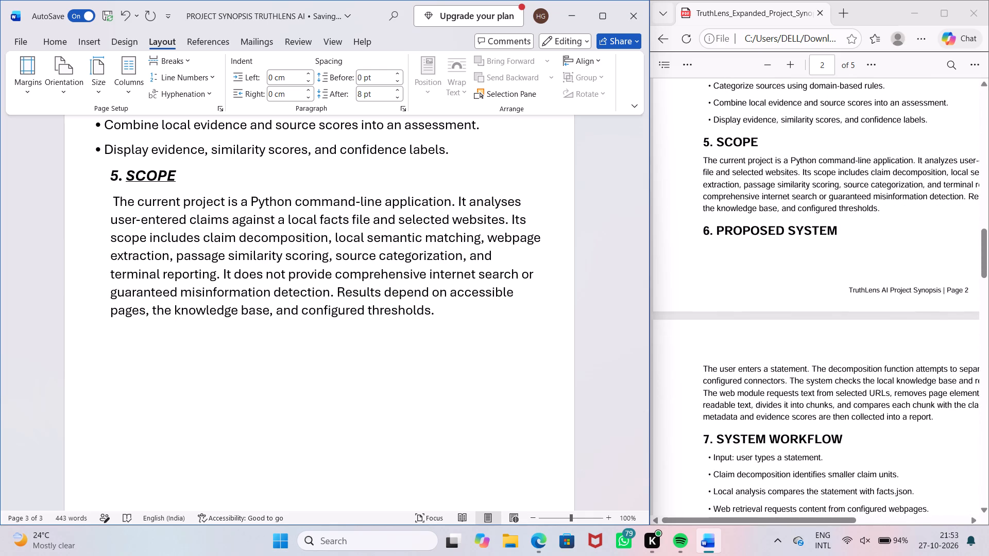
{"action": "left_click_drag", "start_coordinate": [703, 230], "coordinate": [894, 455]}
{"action": "scroll", "coordinate": [894, 455], "scroll_direction": "down", "scroll_amount": 4}
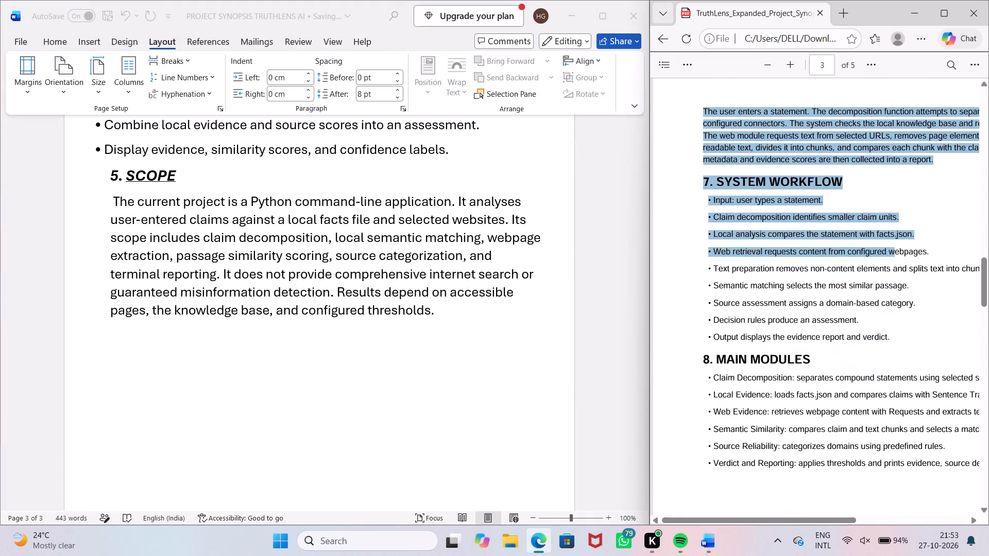
{"action": "left_click_drag", "start_coordinate": [894, 455], "coordinate": [863, 354]}
{"action": "scroll", "coordinate": [894, 455], "scroll_direction": "down", "scroll_amount": 3}
{"action": "scroll", "coordinate": [863, 348], "scroll_direction": "down", "scroll_amount": 8}
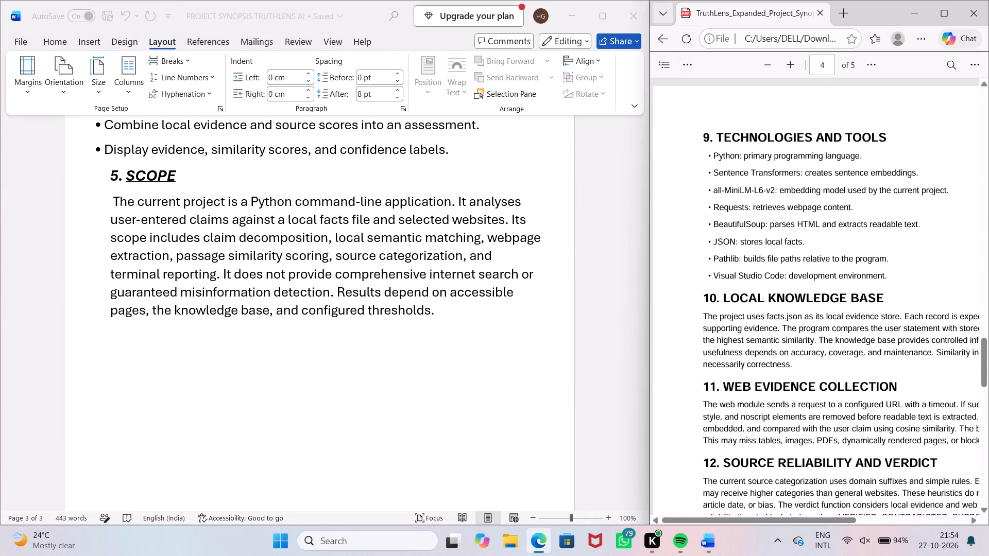
{"action": "left_click_drag", "start_coordinate": [863, 354], "coordinate": [850, 366]}
{"action": "scroll", "coordinate": [861, 356], "scroll_direction": "down", "scroll_amount": 20}
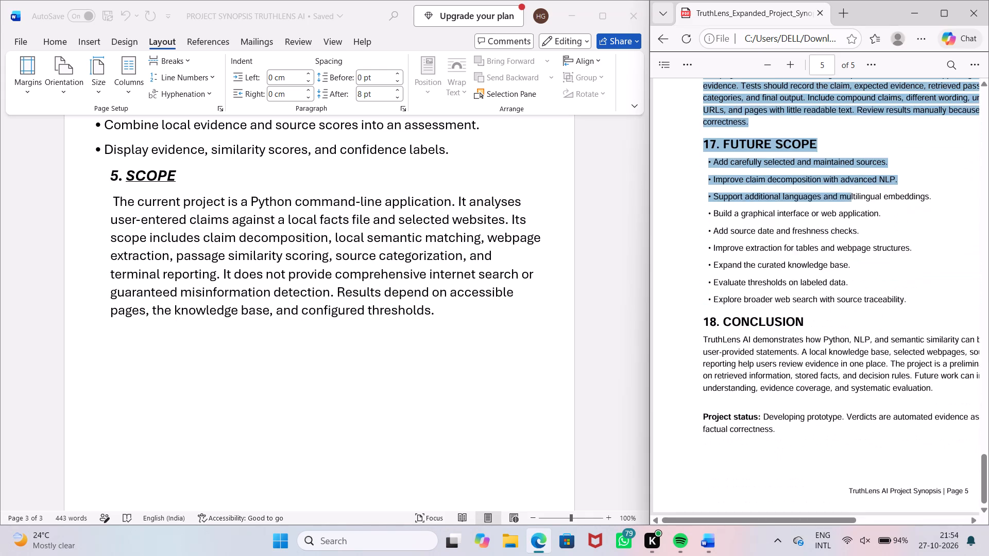
{"action": "left_click_drag", "start_coordinate": [850, 366], "coordinate": [815, 436]}
{"action": "scroll", "coordinate": [849, 367], "scroll_direction": "down", "scroll_amount": 4}
{"action": "scroll", "coordinate": [788, 432], "scroll_direction": "down", "scroll_amount": 1}
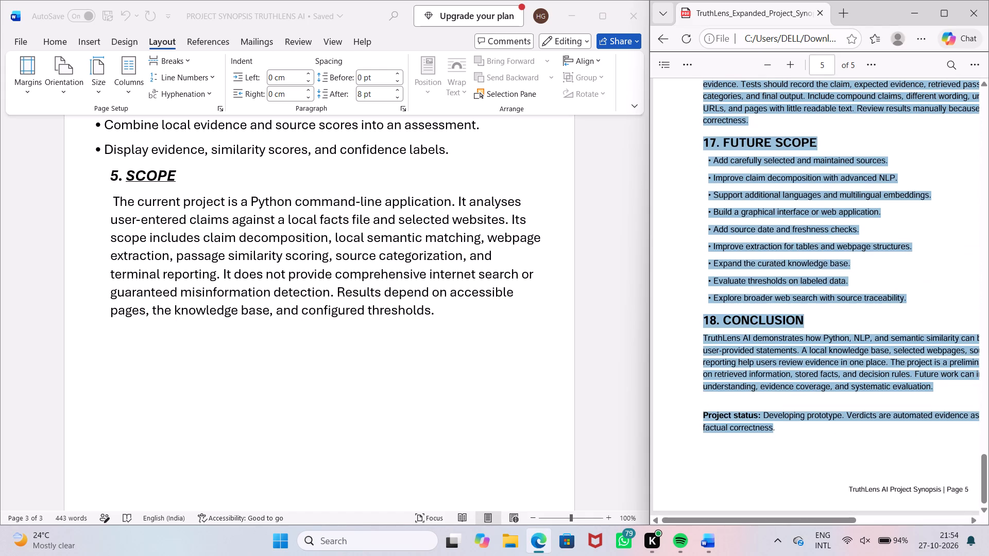
{"action": "left_click_drag", "start_coordinate": [815, 436], "coordinate": [779, 434]}
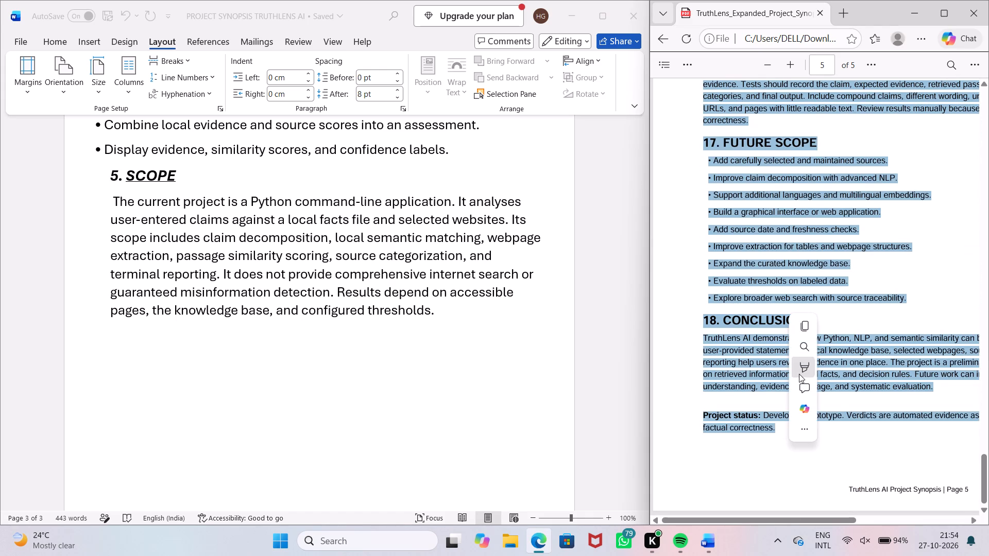
{"action": "left_click", "coordinate": [816, 324]}
Paste the copied PDF text below the SCOPE paragraph in the Word document.
{"action": "left_click", "coordinate": [487, 307]}
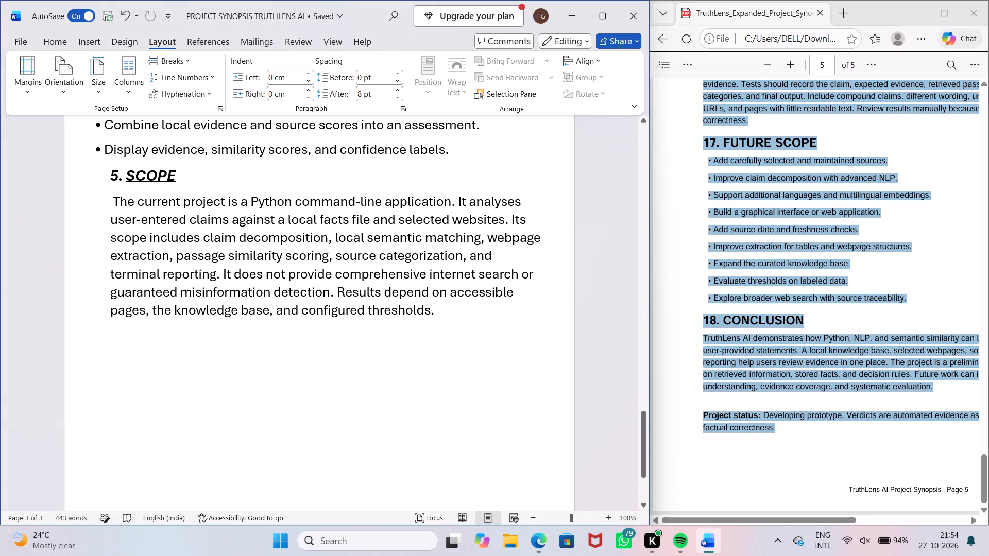
{"action": "key", "text": "ctrl+v"}
Put the pasted heading "6. PROPOSED SYSTEM" on its own line, with the text after it as an unnumbered paragraph.
{"action": "scroll", "coordinate": [377, 299], "scroll_direction": "up", "scroll_amount": 20}
{"action": "scroll", "coordinate": [377, 299], "scroll_direction": "up", "scroll_amount": 3}
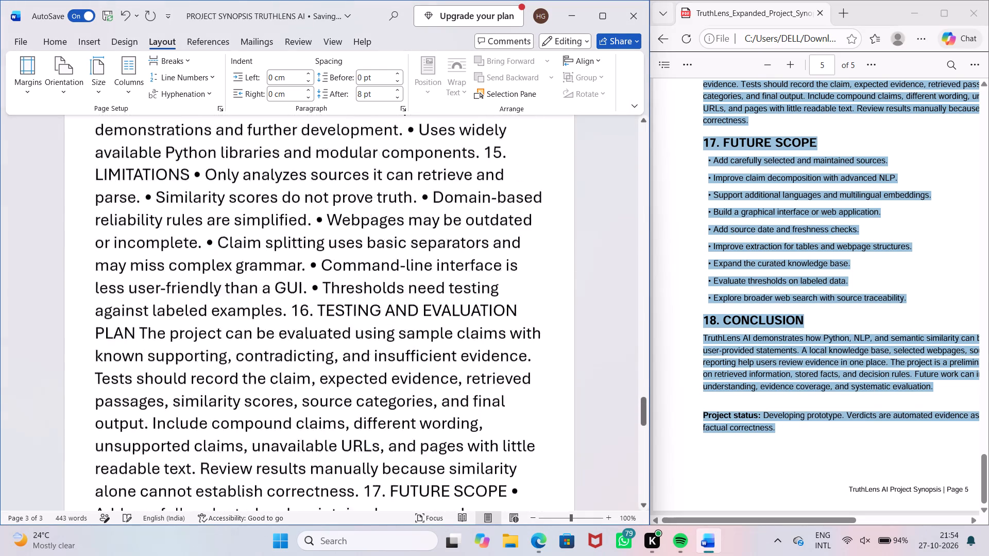
{"action": "scroll", "coordinate": [377, 299], "scroll_direction": "up", "scroll_amount": 20}
{"action": "scroll", "coordinate": [377, 299], "scroll_direction": "up", "scroll_amount": 20}
{"action": "scroll", "coordinate": [377, 299], "scroll_direction": "up", "scroll_amount": 20}
{"action": "middle_click", "coordinate": [377, 299]}
{"action": "middle_click", "coordinate": [377, 299]}
{"action": "middle_click", "coordinate": [377, 299]}
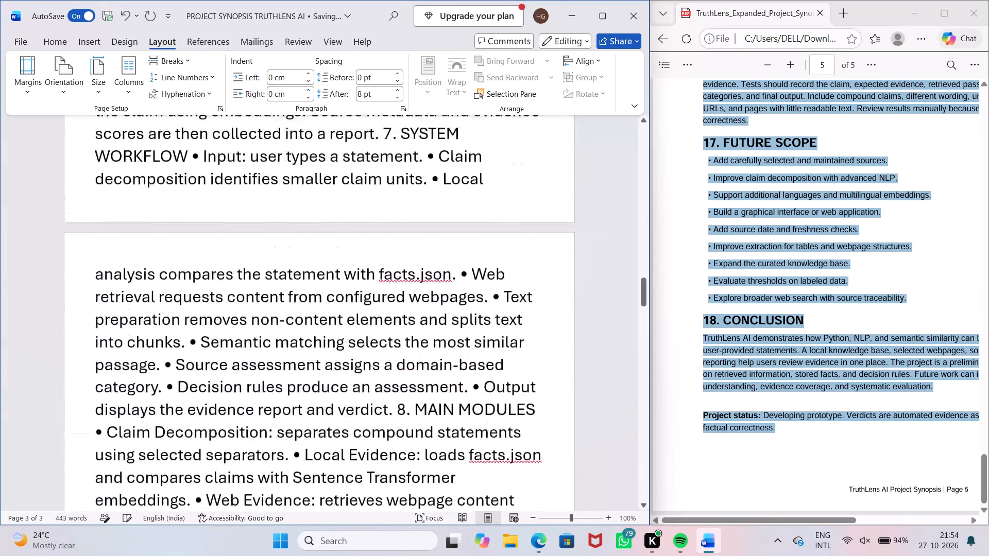
{"action": "middle_click", "coordinate": [377, 298]}
{"action": "scroll", "coordinate": [377, 298], "scroll_direction": "up", "scroll_amount": 20}
{"action": "scroll", "coordinate": [377, 298], "scroll_direction": "up", "scroll_amount": 9}
{"action": "middle_click", "coordinate": [377, 298]}
{"action": "scroll", "coordinate": [377, 297], "scroll_direction": "down", "scroll_amount": 18}
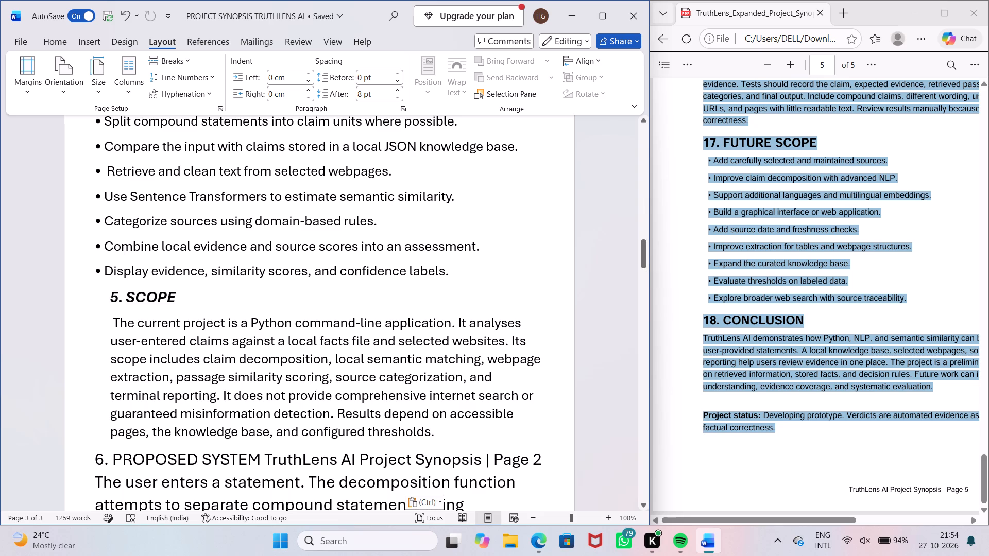
{"action": "scroll", "coordinate": [452, 280], "scroll_direction": "down", "scroll_amount": 5}
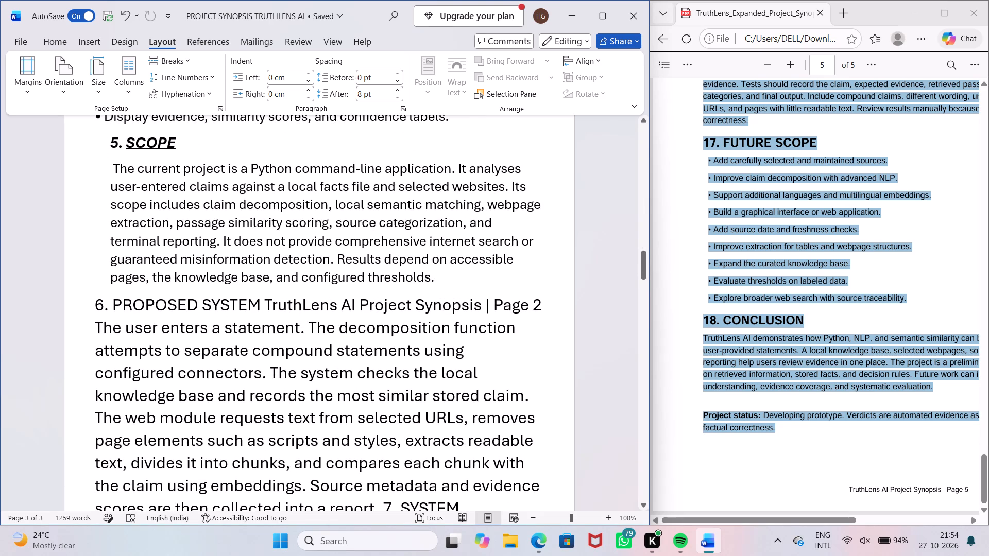
{"action": "left_click", "coordinate": [263, 299]}
{"action": "key", "text": "Return"}
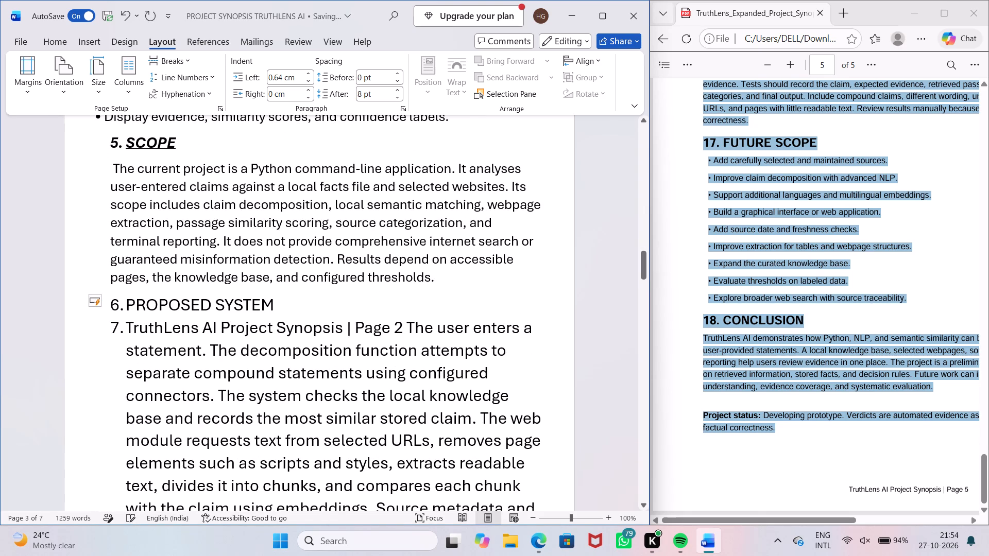
{"action": "key", "text": "BackSpace"}
{"action": "key", "text": "BackSpace"}
Delete the stray footer text "TruthLens AI Project Synopsis | Page 2" from the start of the PROPOSED SYSTEM paragraph.
{"action": "scroll", "coordinate": [417, 340], "scroll_direction": "down", "scroll_amount": 3}
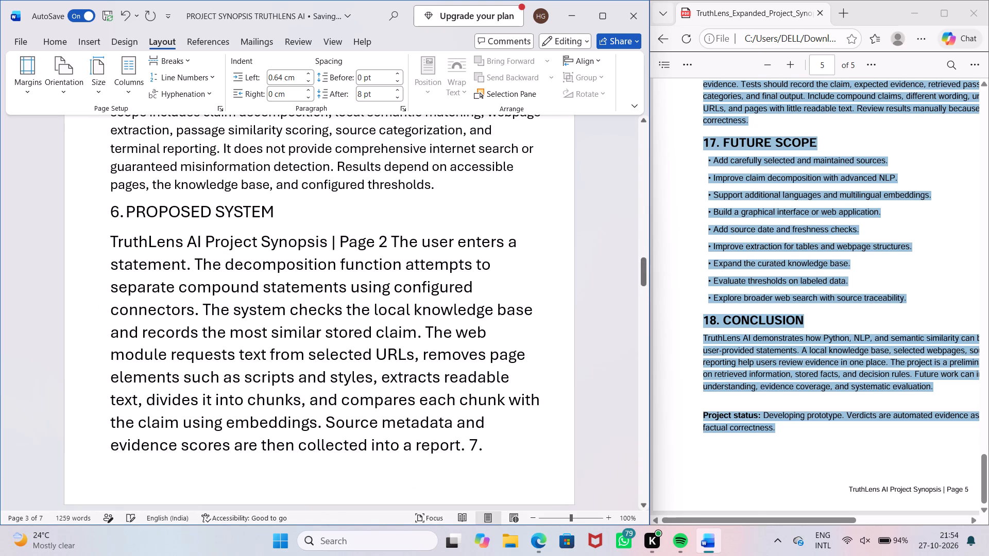
{"action": "left_click_drag", "start_coordinate": [339, 237], "coordinate": [490, 248]}
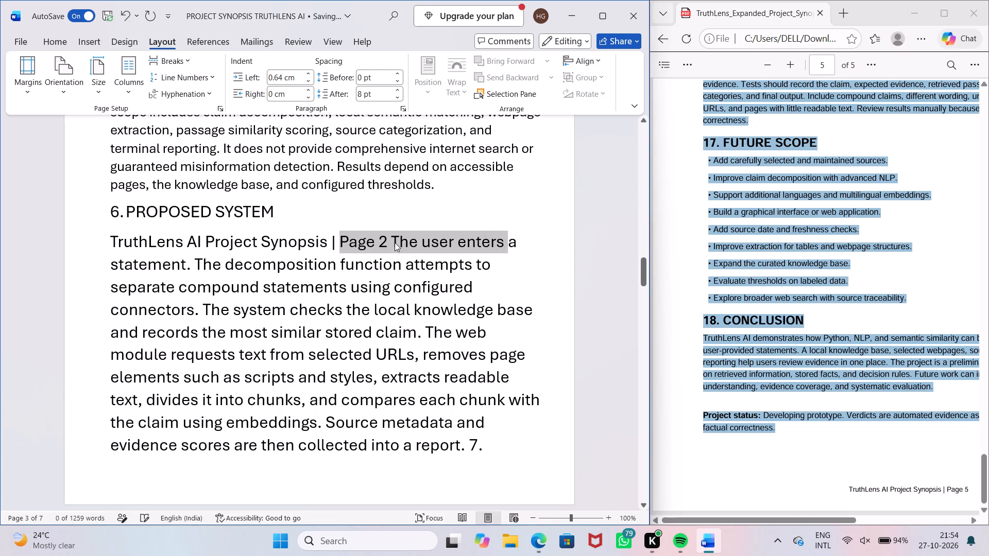
{"action": "left_click", "coordinate": [396, 242]}
{"action": "left_click_drag", "start_coordinate": [388, 243], "coordinate": [281, 234]}
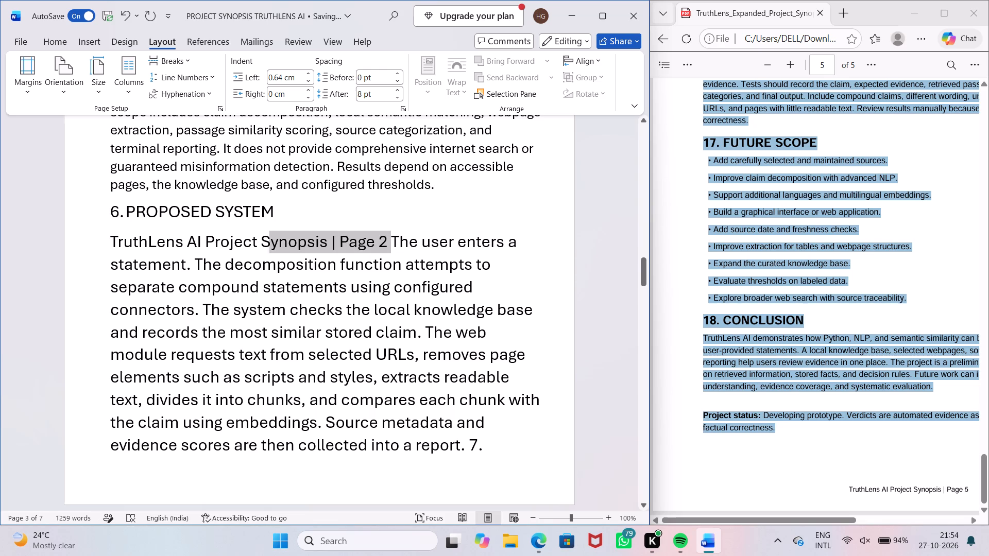
{"action": "left_click_drag", "start_coordinate": [281, 234], "coordinate": [49, 244]}
{"action": "key", "text": "BackSpace"}
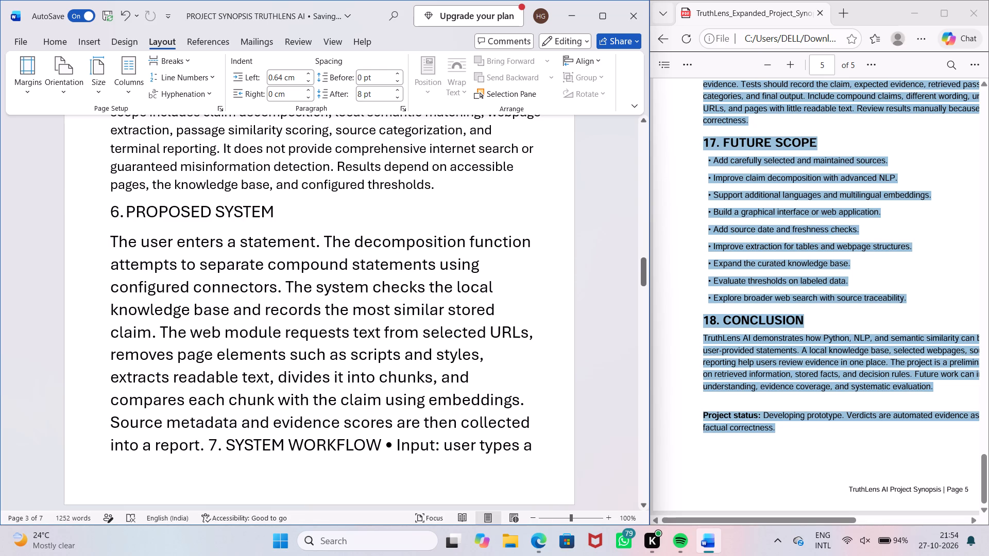
Separate the heading "7. SYSTEM WORKFLOW" onto its own line, with the bullet text below it unnumbered.
{"action": "left_click", "coordinate": [208, 441]}
{"action": "key", "text": "Return"}
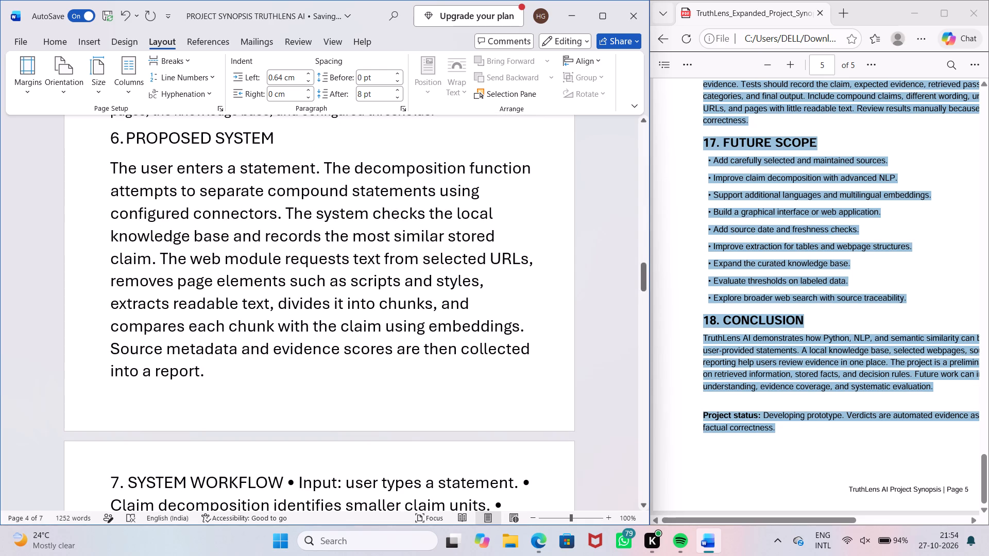
{"action": "left_click", "coordinate": [288, 481]}
{"action": "key", "text": "Return"}
{"action": "scroll", "coordinate": [353, 447], "scroll_direction": "down", "scroll_amount": 2}
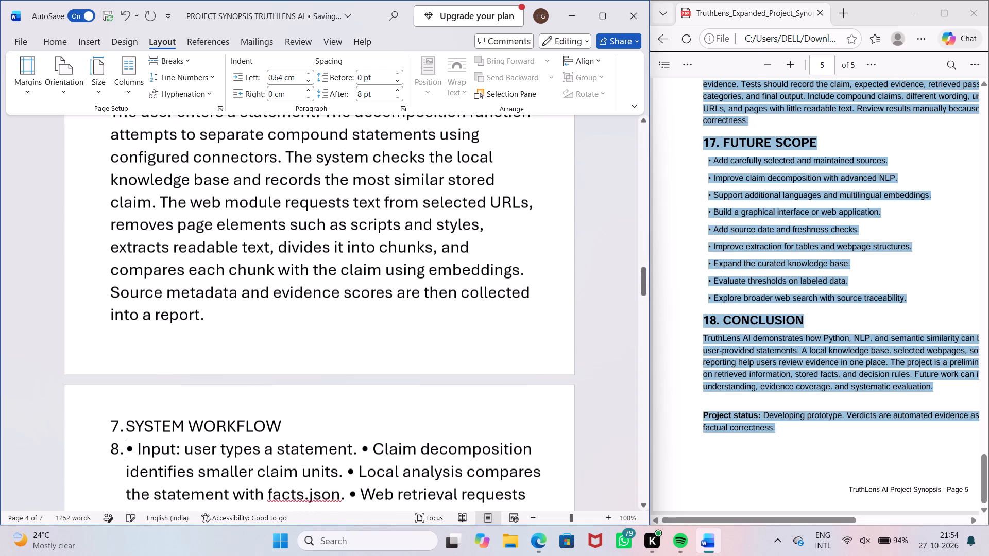
{"action": "key", "text": "BackSpace"}
{"action": "key", "text": "BackSpace"}
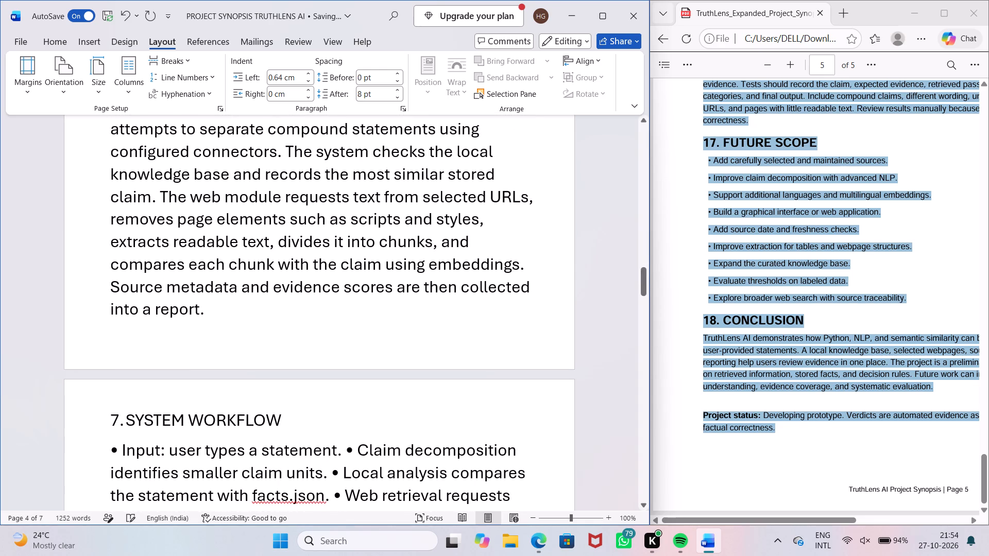
Split the SYSTEM WORKFLOW bullets from Input through Text preparation onto separate lines, starting a new line at Semantic matching.
{"action": "left_click", "coordinate": [338, 446]}
{"action": "key", "text": "Right"}
{"action": "key", "text": "Right"}
{"action": "key", "text": "Return"}
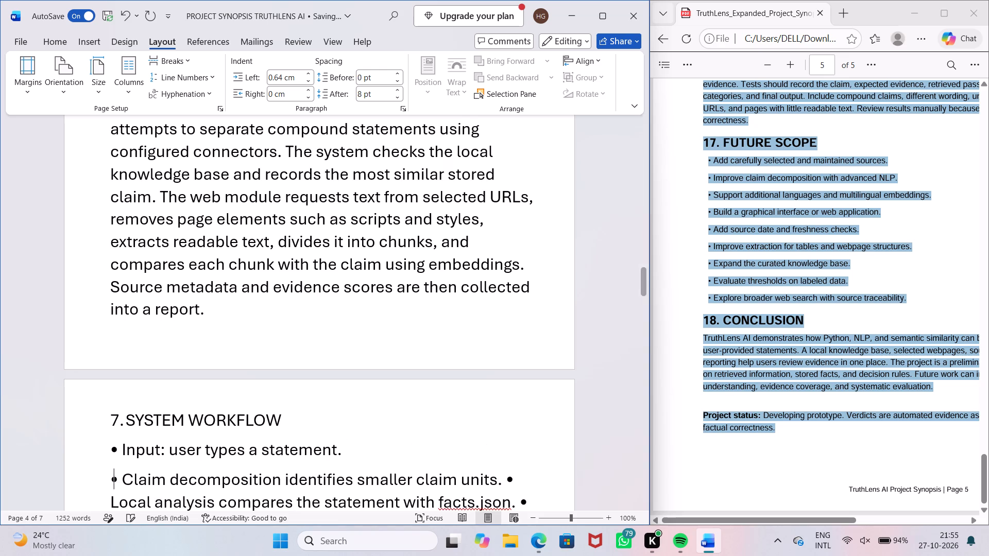
{"action": "scroll", "coordinate": [375, 438], "scroll_direction": "down", "scroll_amount": 4}
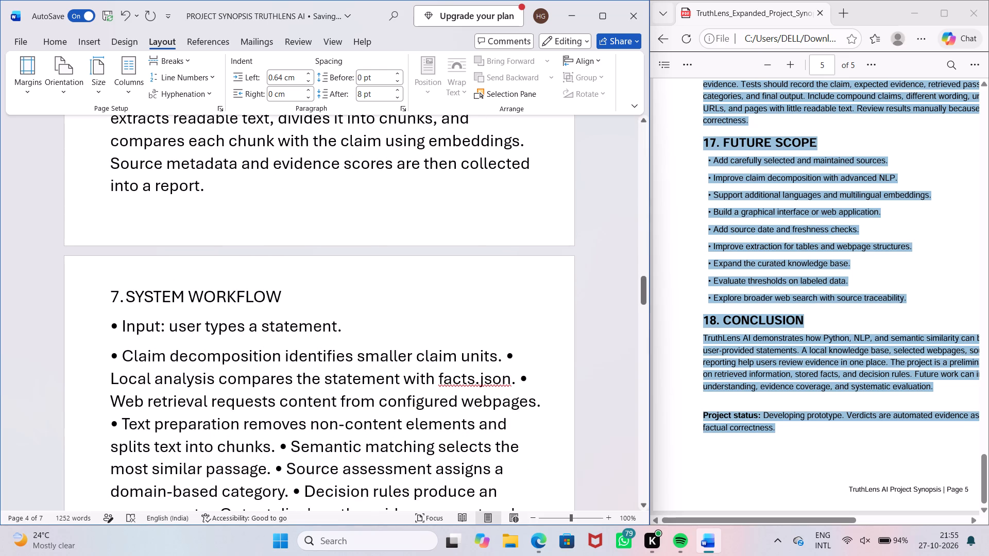
{"action": "left_click", "coordinate": [505, 354]}
{"action": "key", "text": "Return"}
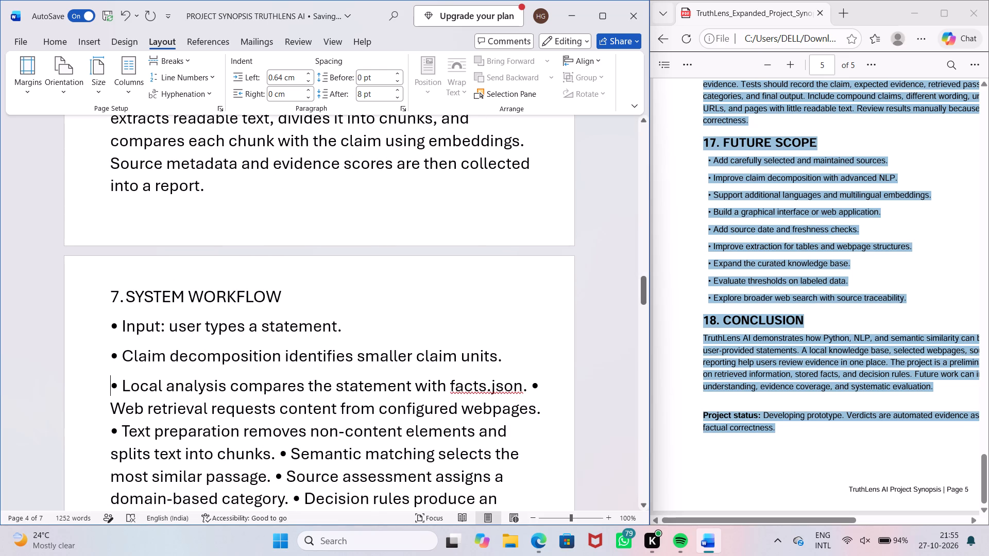
{"action": "left_click", "coordinate": [532, 387]}
{"action": "key", "text": "Return"}
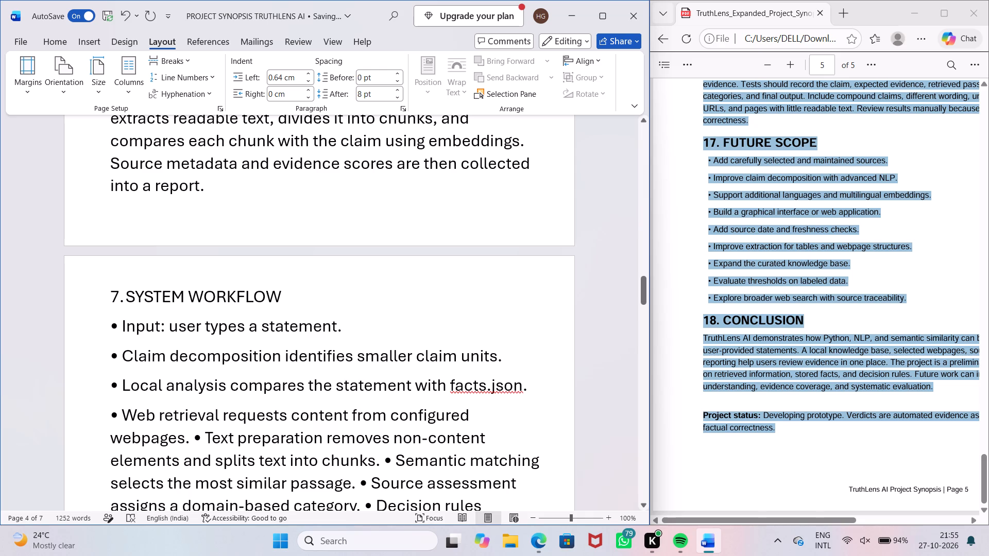
{"action": "left_click", "coordinate": [194, 435]}
{"action": "key", "text": "Return"}
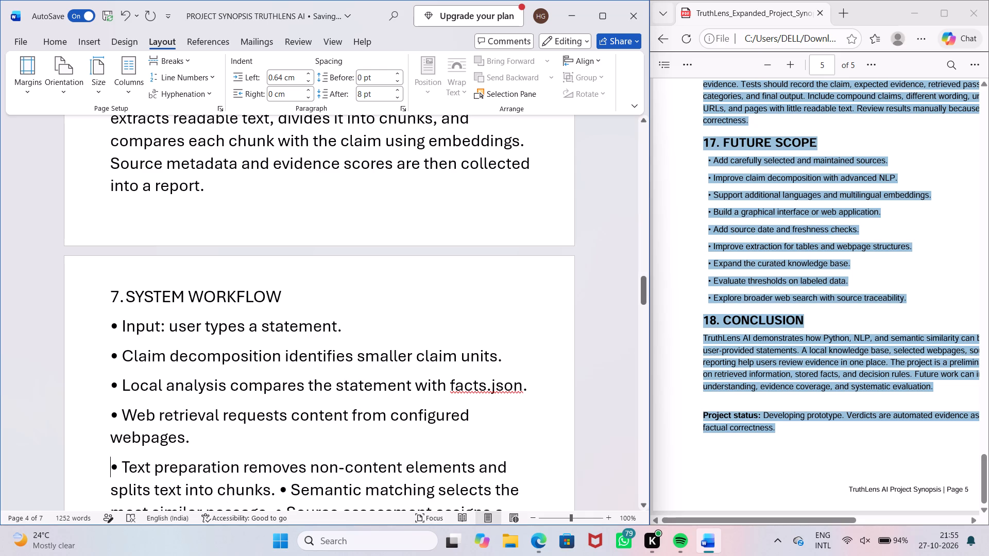
{"action": "left_click", "coordinate": [278, 489]}
{"action": "key", "text": "Return"}
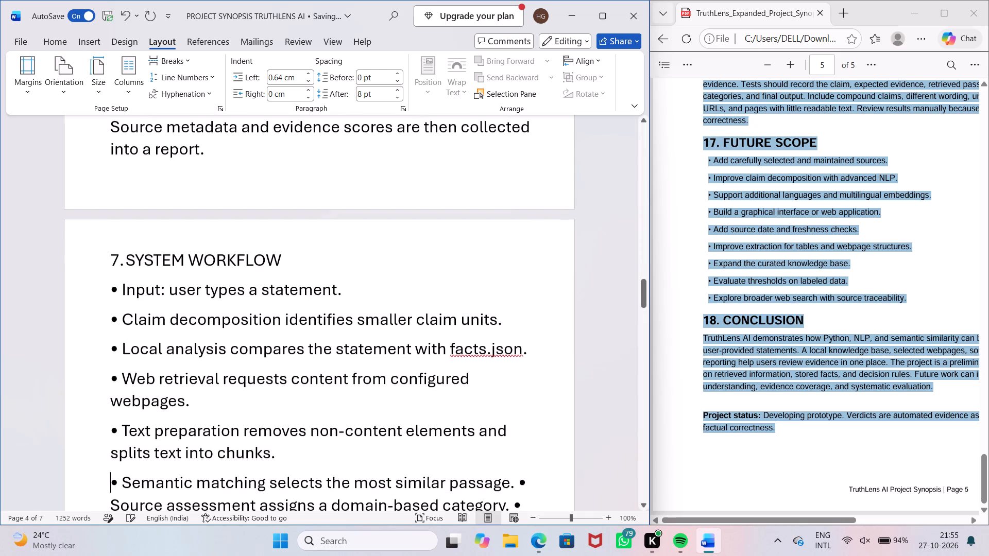
Put the Semantic matching, Source assessment and Decision rules bullets on separate lines, starting a new line at Output.
{"action": "scroll", "coordinate": [361, 471], "scroll_direction": "down", "scroll_amount": 2}
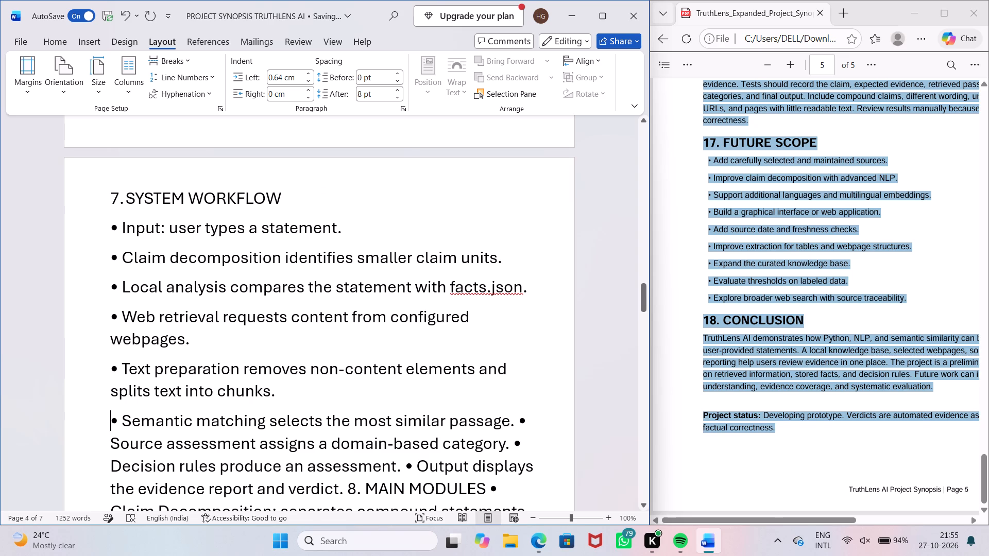
{"action": "left_click", "coordinate": [518, 420]}
{"action": "key", "text": "Return"}
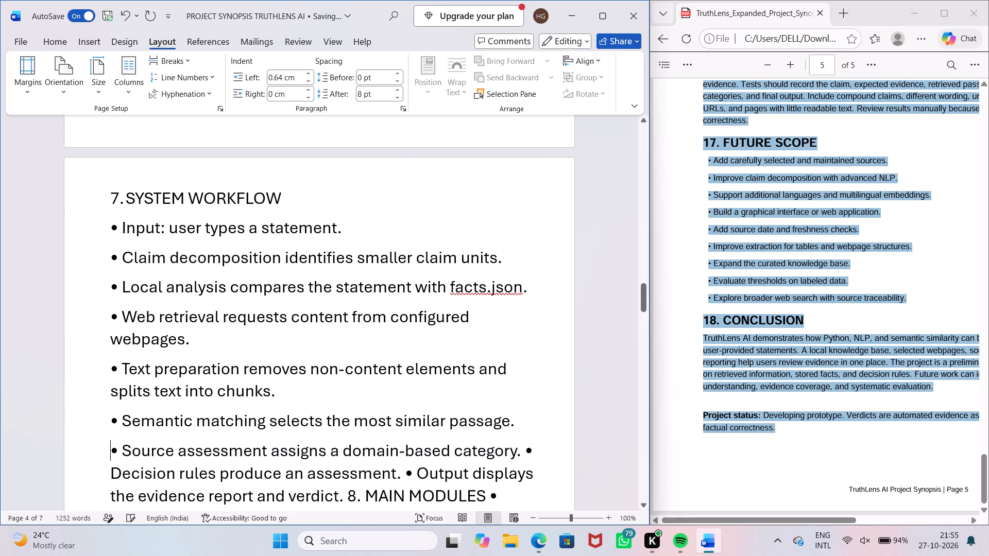
{"action": "left_click", "coordinate": [523, 451]}
{"action": "key", "text": "Return"}
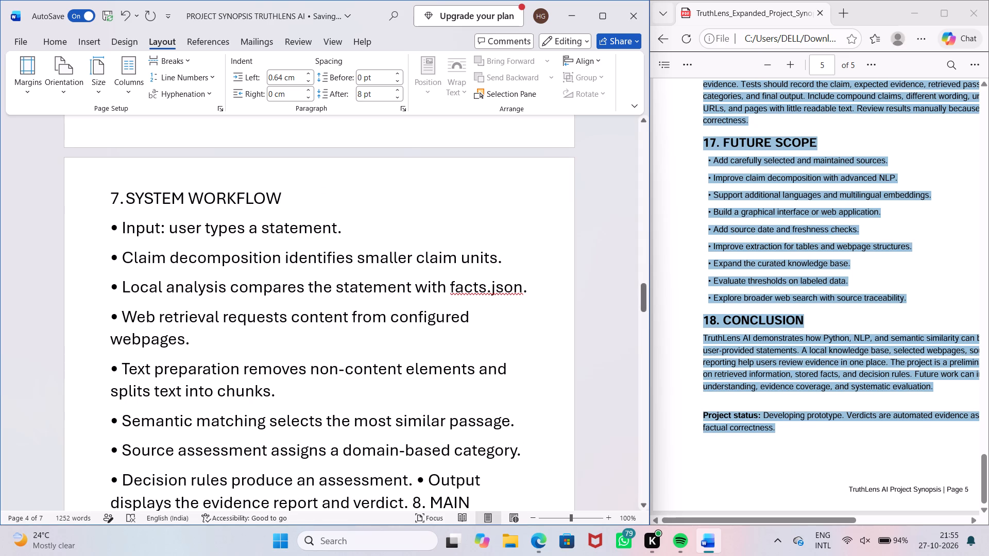
{"action": "left_click", "coordinate": [414, 481]}
{"action": "key", "text": "Return"}
Separate the heading "8. MAIN MODULES" onto its own line, with the bullet text below it unnumbered.
{"action": "scroll", "coordinate": [449, 461], "scroll_direction": "down", "scroll_amount": 2}
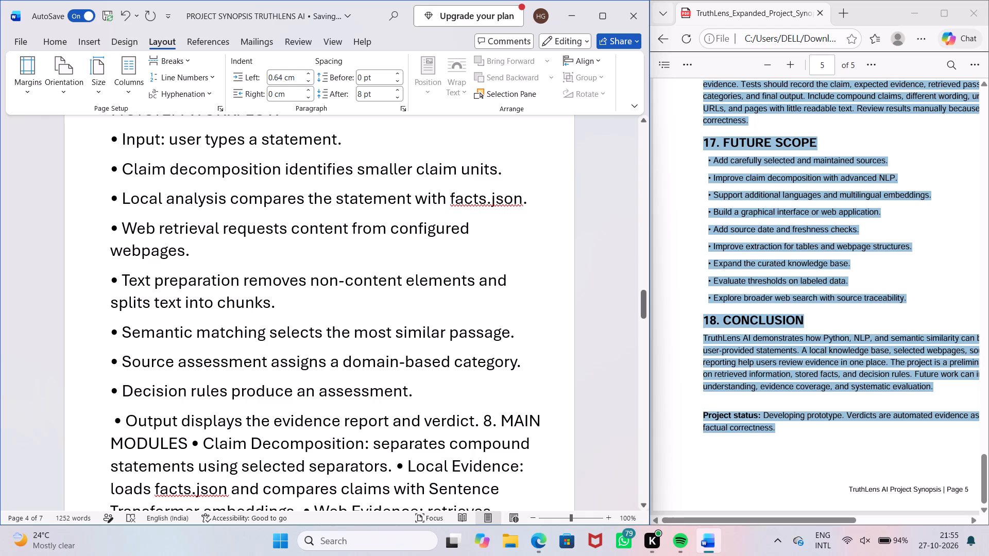
{"action": "left_click", "coordinate": [482, 419]}
{"action": "key", "text": "Return"}
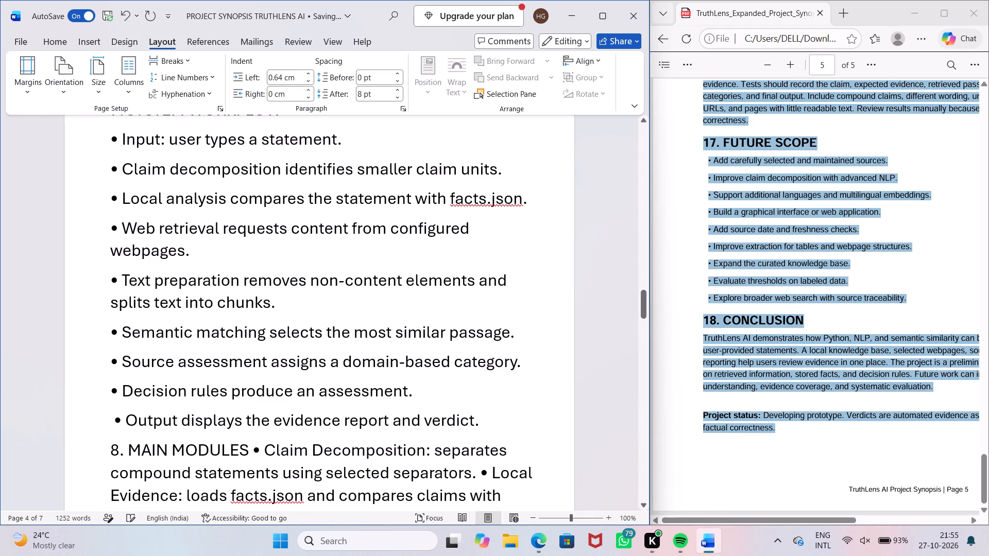
{"action": "left_click", "coordinate": [253, 450]}
{"action": "key", "text": "Return"}
{"action": "key", "text": "BackSpace"}
{"action": "key", "text": "BackSpace"}
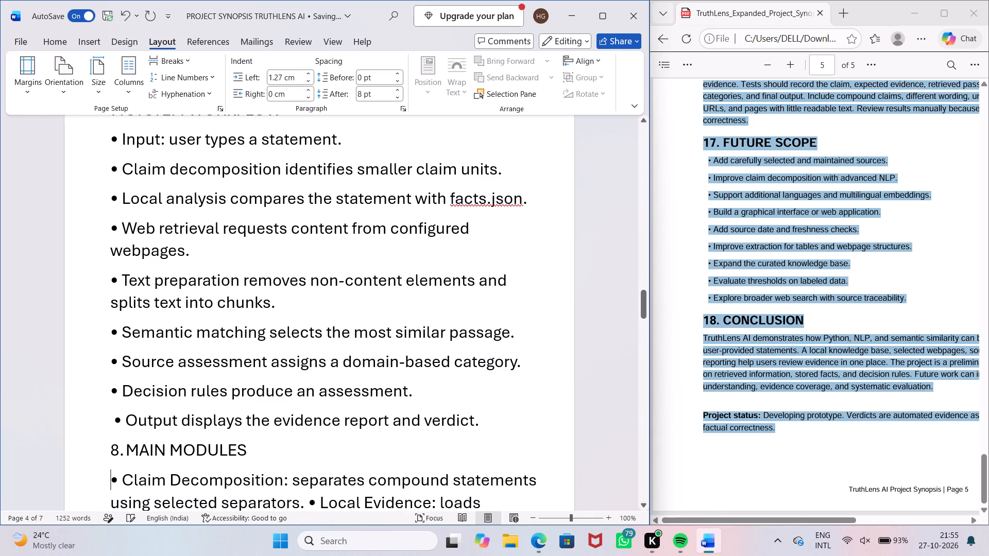
Put the Claim Decomposition, Local Evidence and Web Evidence bullets on separate lines under MAIN MODULES, starting a new line at Semantic Similarity.
{"action": "scroll", "coordinate": [328, 465], "scroll_direction": "down", "scroll_amount": 2}
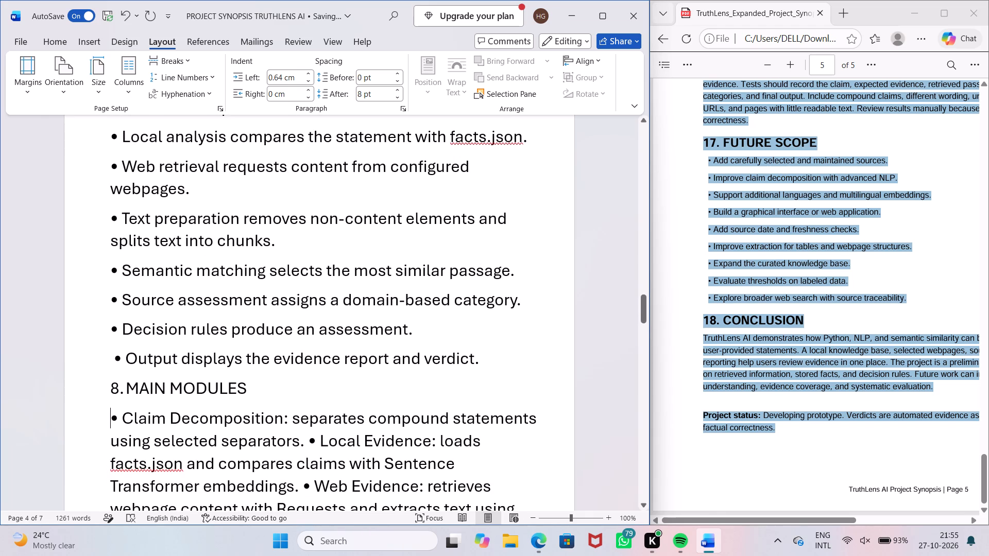
{"action": "left_click", "coordinate": [308, 440]}
{"action": "key", "text": "Return"}
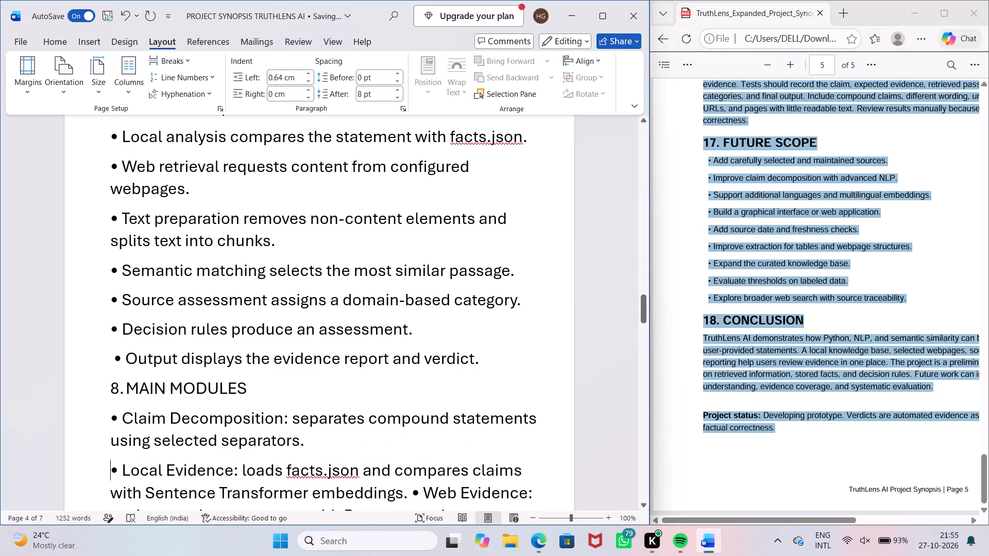
{"action": "scroll", "coordinate": [328, 435], "scroll_direction": "down", "scroll_amount": 3}
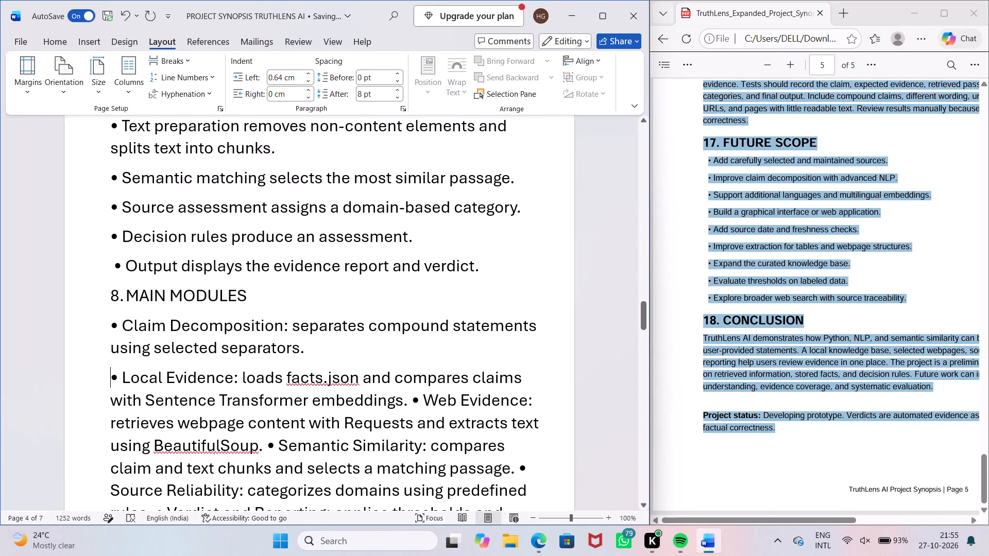
{"action": "left_click", "coordinate": [411, 396]}
{"action": "key", "text": "Return"}
{"action": "left_click", "coordinate": [393, 451]}
{"action": "key", "text": "Return"}
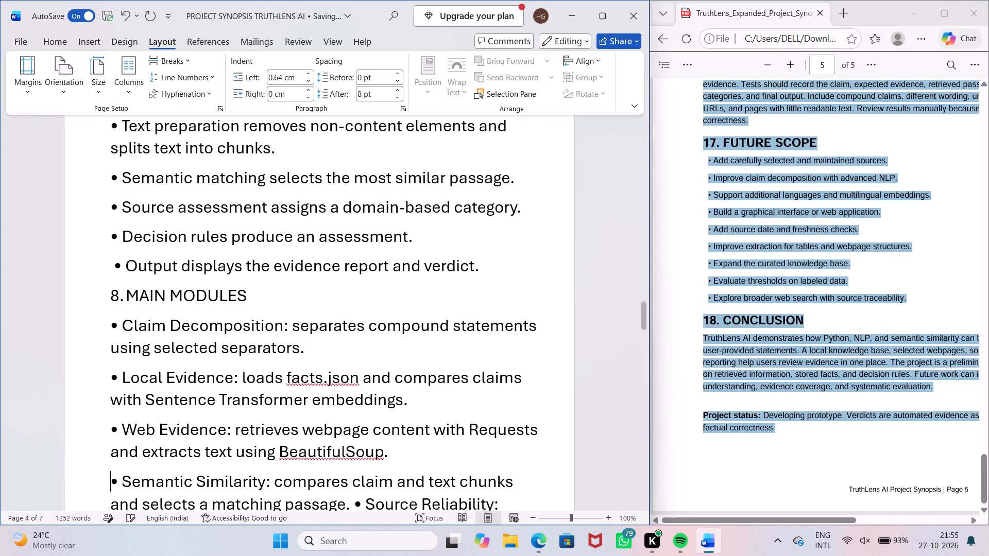
Put the Semantic Similarity and Source Reliability bullets on separate lines, starting a new line at Verdict and Reporting.
{"action": "scroll", "coordinate": [411, 431], "scroll_direction": "down", "scroll_amount": 1}
{"action": "left_click", "coordinate": [354, 471]}
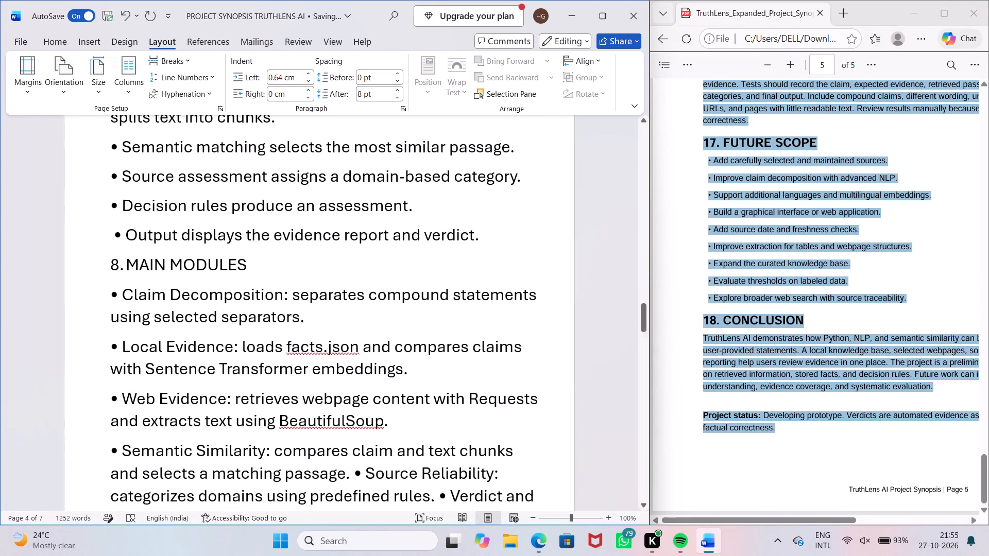
{"action": "key", "text": "Return"}
{"action": "scroll", "coordinate": [391, 464], "scroll_direction": "down", "scroll_amount": 1}
{"action": "key", "text": "ctrl+z"}
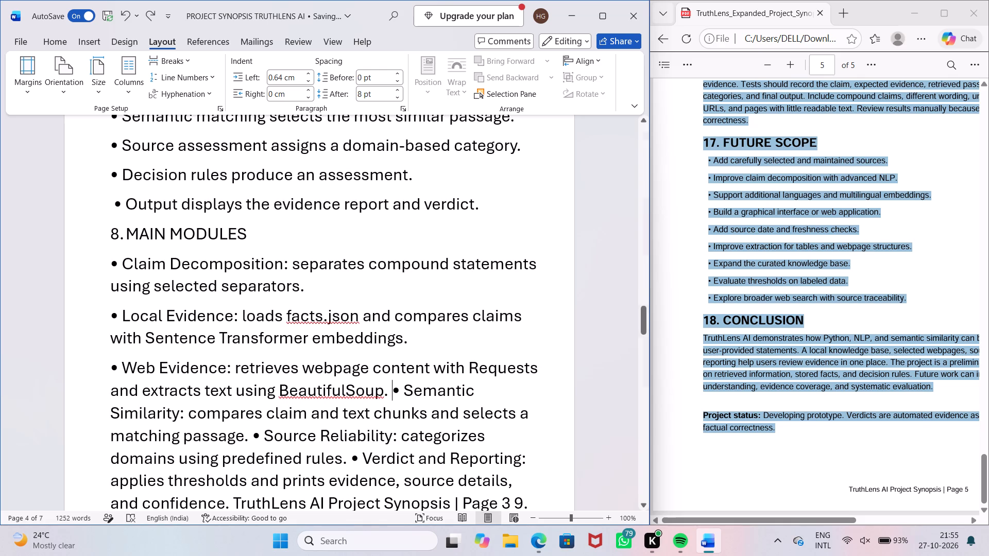
{"action": "key", "text": "Return"}
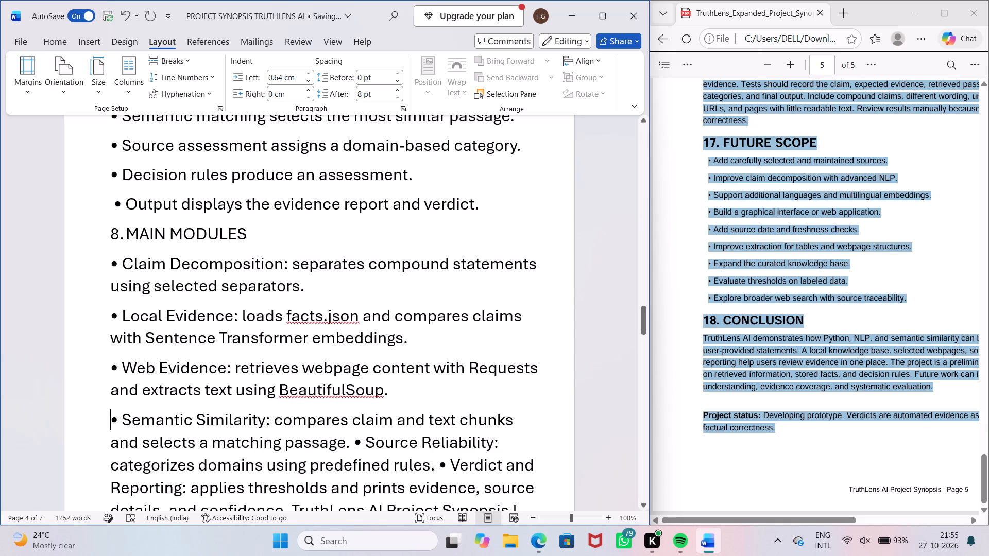
{"action": "left_click", "coordinate": [354, 442]}
{"action": "key", "text": "Return"}
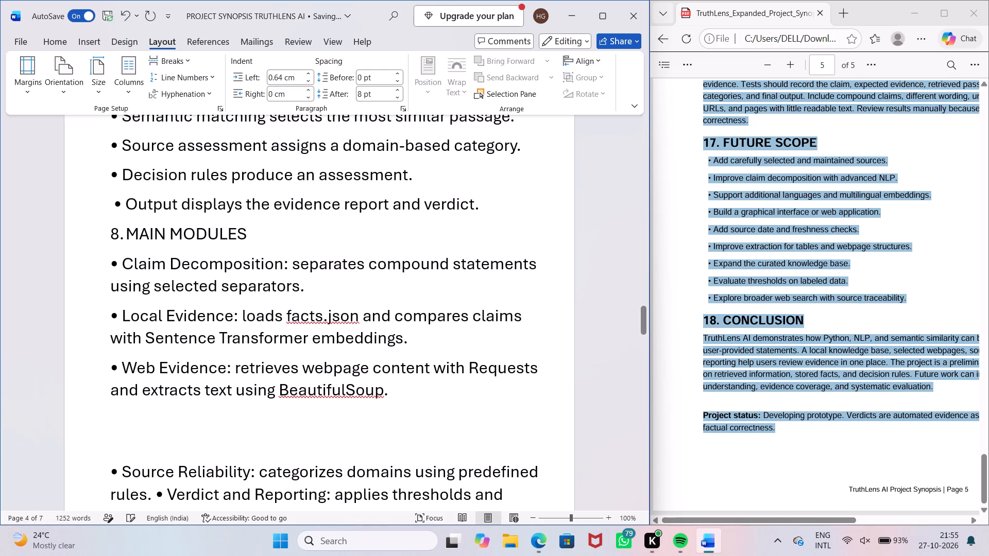
{"action": "scroll", "coordinate": [376, 460], "scroll_direction": "down", "scroll_amount": 2}
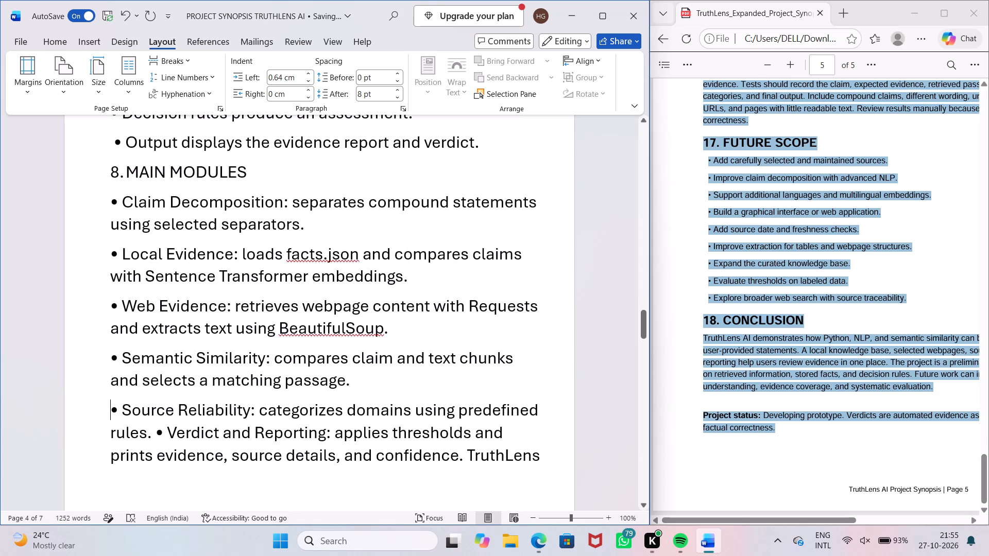
{"action": "left_click", "coordinate": [157, 429]}
{"action": "key", "text": "Return"}
Delete the stray footer text "TruthLens AI Project Synopsis | Page 3" after the Verdict and Reporting bullet.
{"action": "scroll", "coordinate": [384, 420], "scroll_direction": "down", "scroll_amount": 2}
{"action": "scroll", "coordinate": [305, 420], "scroll_direction": "down", "scroll_amount": 2}
{"action": "scroll", "coordinate": [372, 390], "scroll_direction": "down", "scroll_amount": 1}
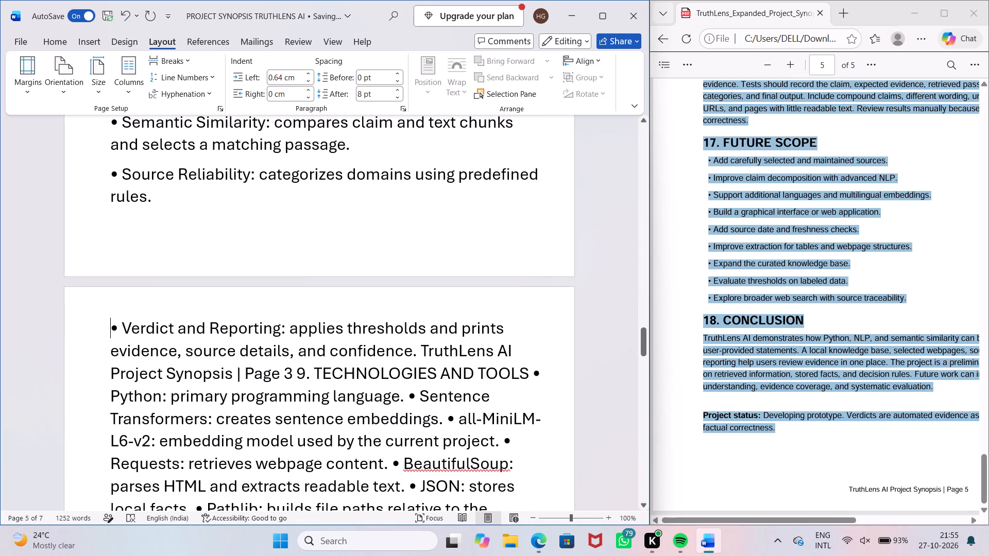
{"action": "left_click_drag", "start_coordinate": [420, 350], "coordinate": [295, 379]}
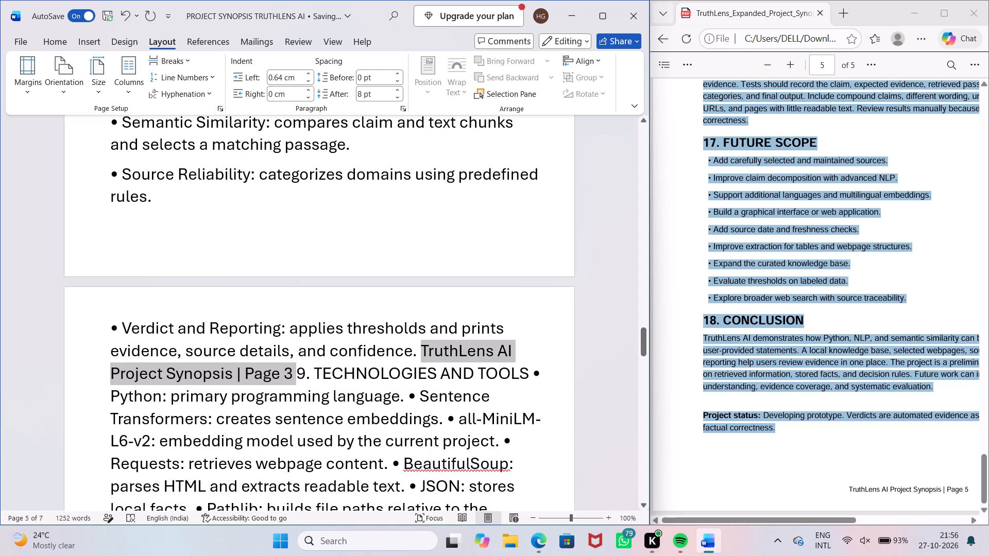
{"action": "left_click_drag", "start_coordinate": [295, 379], "coordinate": [289, 381]}
{"action": "key", "text": "BackSpace"}
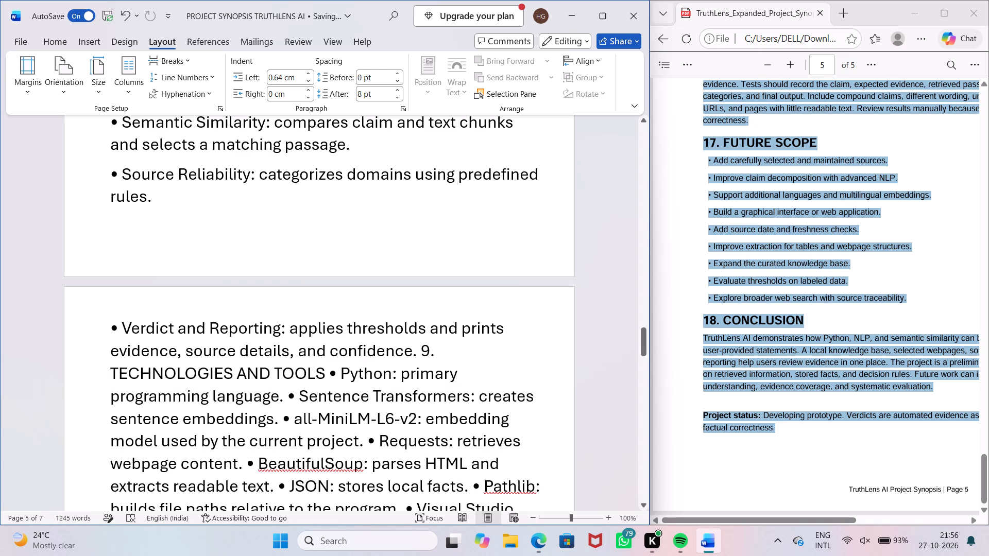
Separate the heading "9. TECHNOLOGIES AND TOOLS" onto its own line, with the bullet text below it unnumbered.
{"action": "key", "text": "Return"}
{"action": "scroll", "coordinate": [271, 367], "scroll_direction": "down", "scroll_amount": 1}
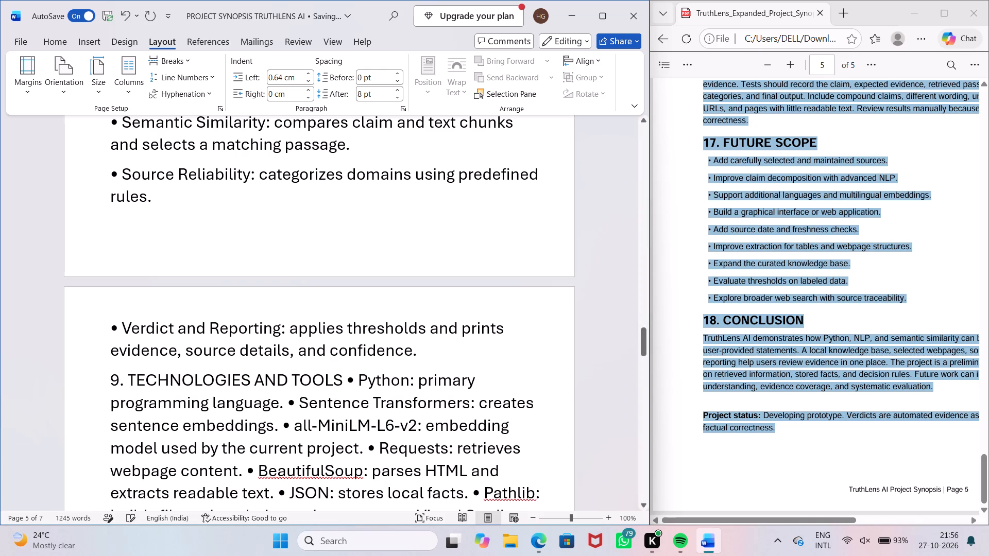
{"action": "scroll", "coordinate": [273, 367], "scroll_direction": "down", "scroll_amount": 1}
{"action": "left_click", "coordinate": [347, 319]}
{"action": "key", "text": "Return"}
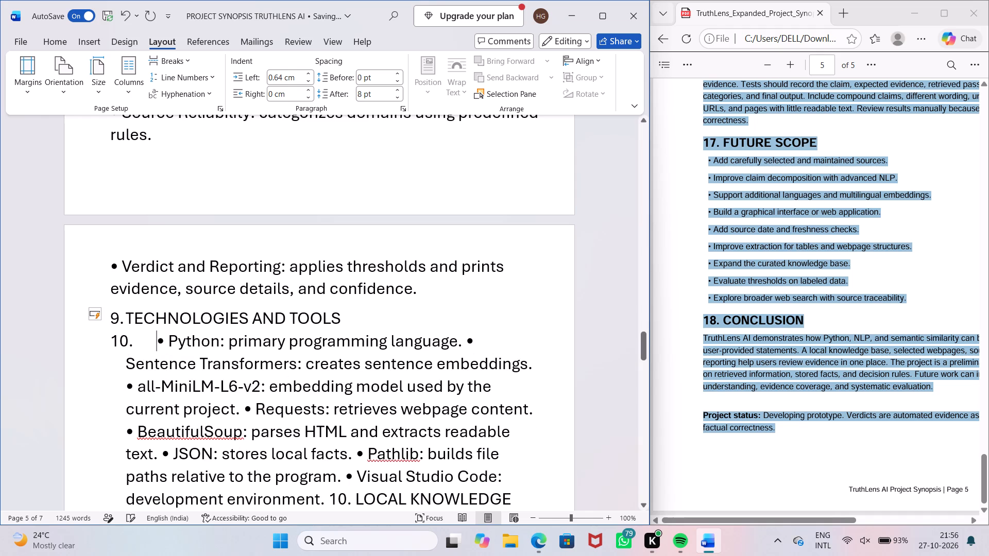
{"action": "key", "text": "BackSpace"}
{"action": "key", "text": "BackSpace"}
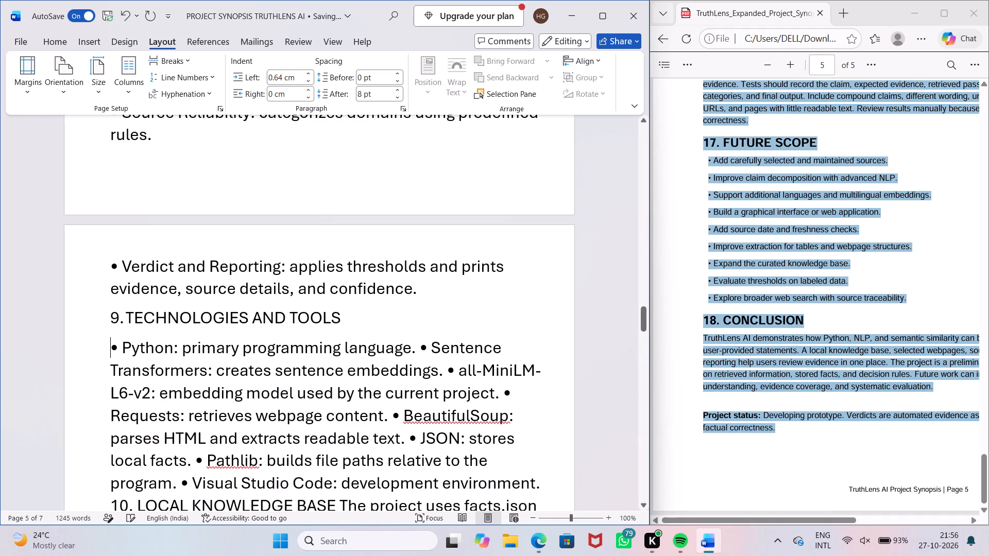
Split the TECHNOLOGIES AND TOOLS bullets from Python through Requests onto separate lines, starting a new line at BeautifulSoup.
{"action": "left_click", "coordinate": [418, 345]}
{"action": "key", "text": "Return"}
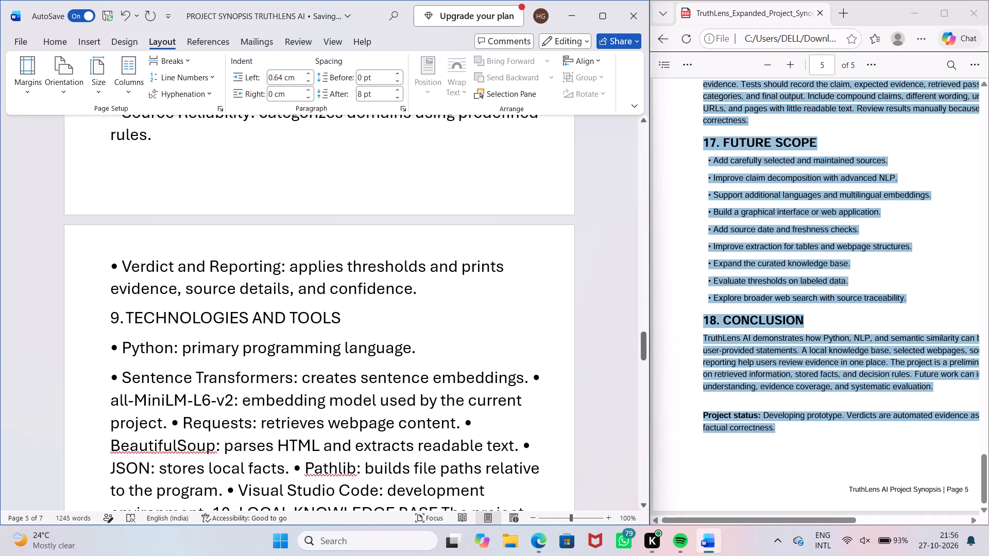
{"action": "left_click", "coordinate": [531, 378]}
{"action": "key", "text": "Return"}
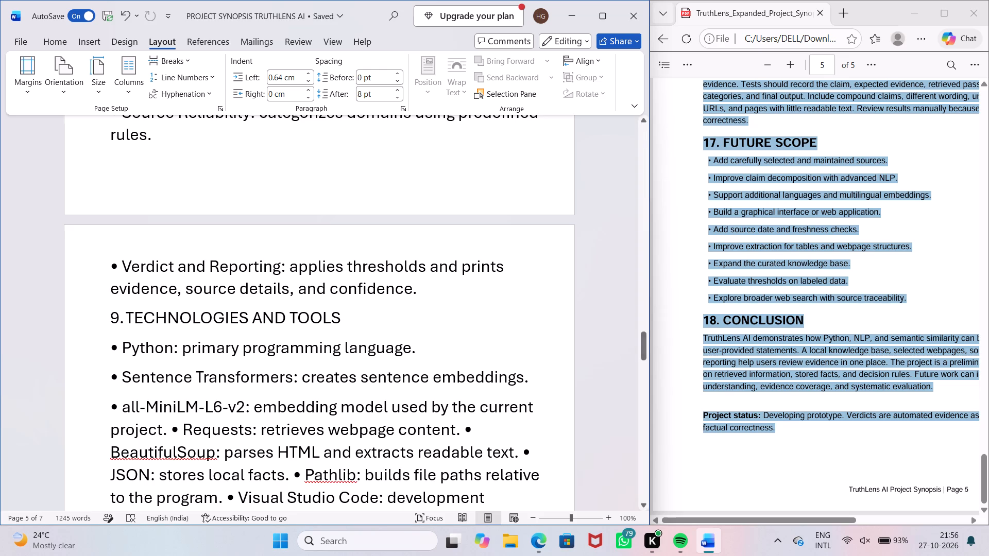
{"action": "left_click", "coordinate": [171, 430]}
{"action": "key", "text": "Return"}
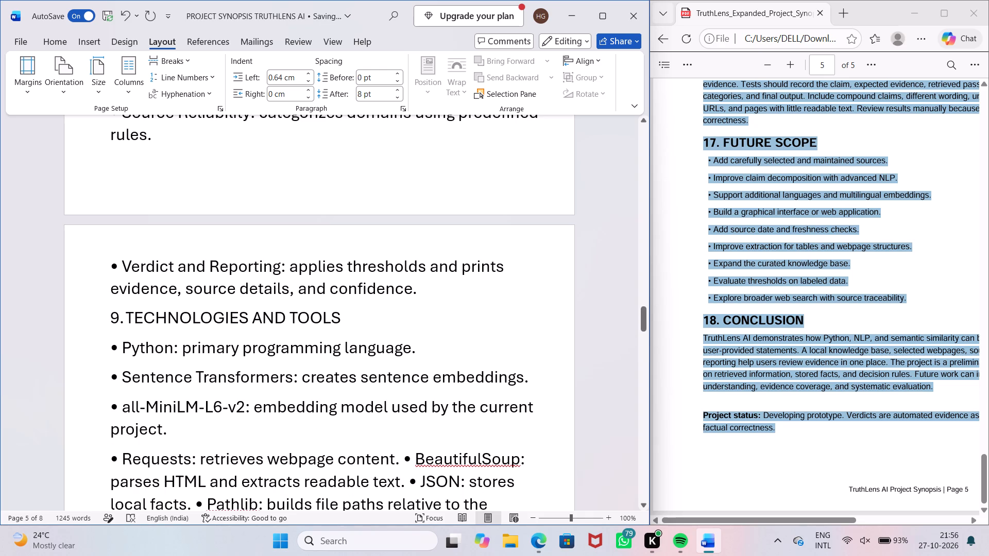
{"action": "left_click", "coordinate": [403, 459]}
{"action": "key", "text": "Return"}
Put the BeautifulSoup, JSON and Pathlib bullets on separate lines, starting a new line at Visual Studio Code.
{"action": "scroll", "coordinate": [412, 457], "scroll_direction": "down", "scroll_amount": 3}
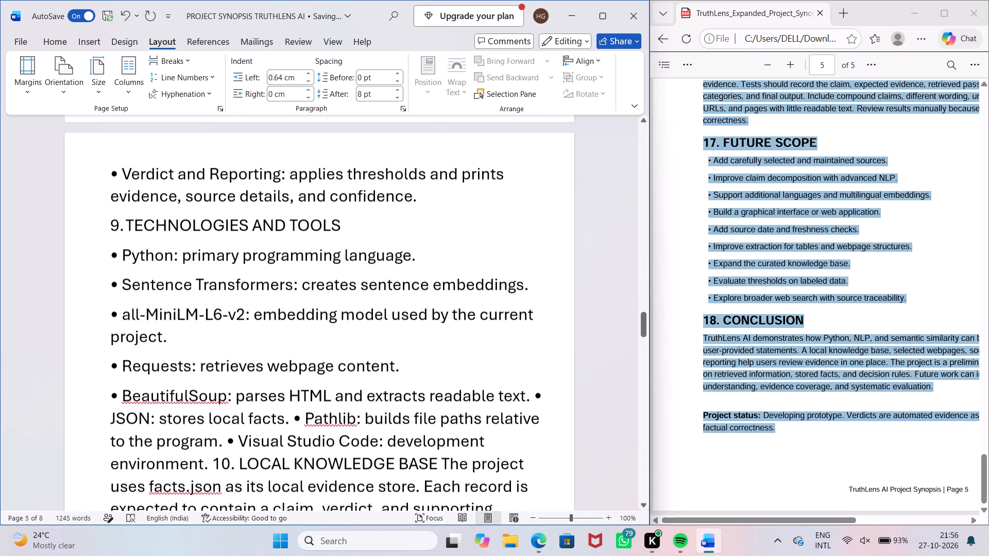
{"action": "left_click", "coordinate": [535, 394]}
{"action": "key", "text": "Return"}
{"action": "scroll", "coordinate": [247, 398], "scroll_direction": "down", "scroll_amount": 2}
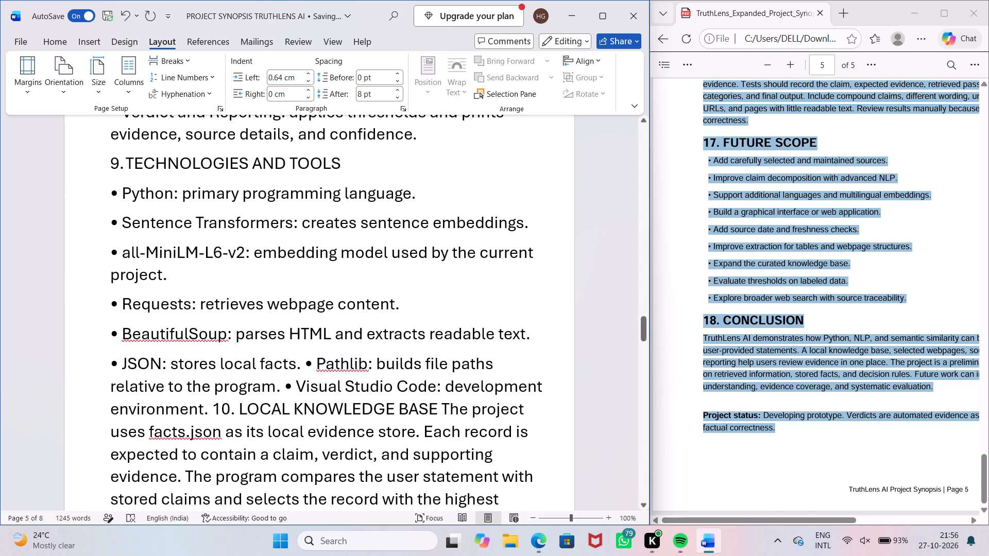
{"action": "left_click", "coordinate": [304, 364]}
{"action": "key", "text": "Return"}
{"action": "scroll", "coordinate": [352, 374], "scroll_direction": "down", "scroll_amount": 2}
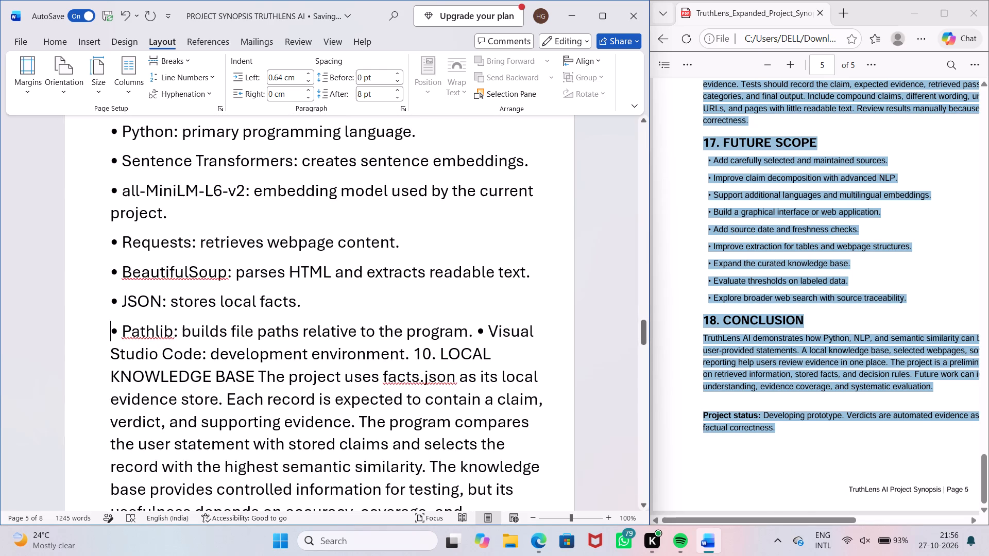
{"action": "left_click", "coordinate": [478, 332]}
{"action": "key", "text": "Return"}
Separate the heading "10. LOCAL KNOWLEDGE BASE" onto its own line, with the paragraph directly below it unnumbered.
{"action": "scroll", "coordinate": [399, 360], "scroll_direction": "down", "scroll_amount": 2}
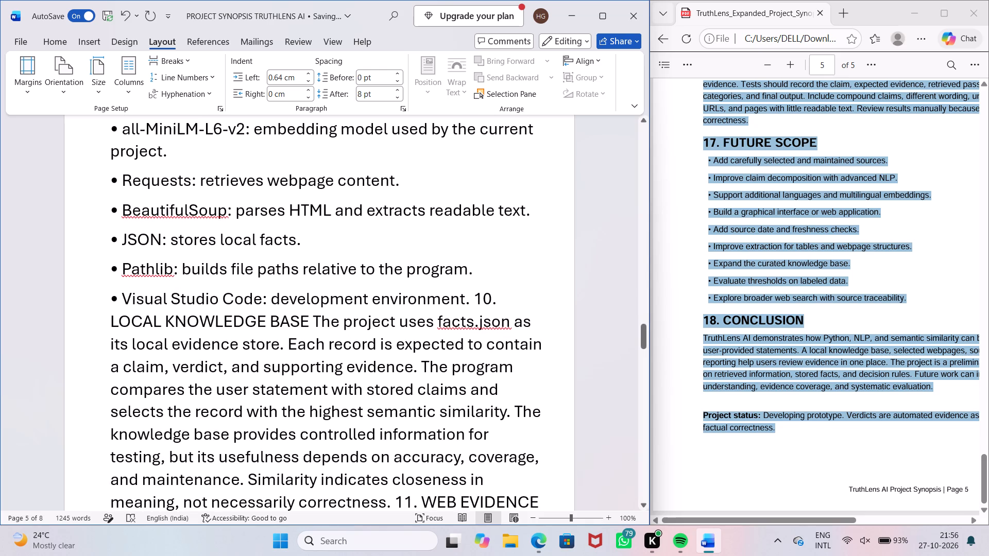
{"action": "left_click", "coordinate": [470, 297]}
{"action": "key", "text": "Return"}
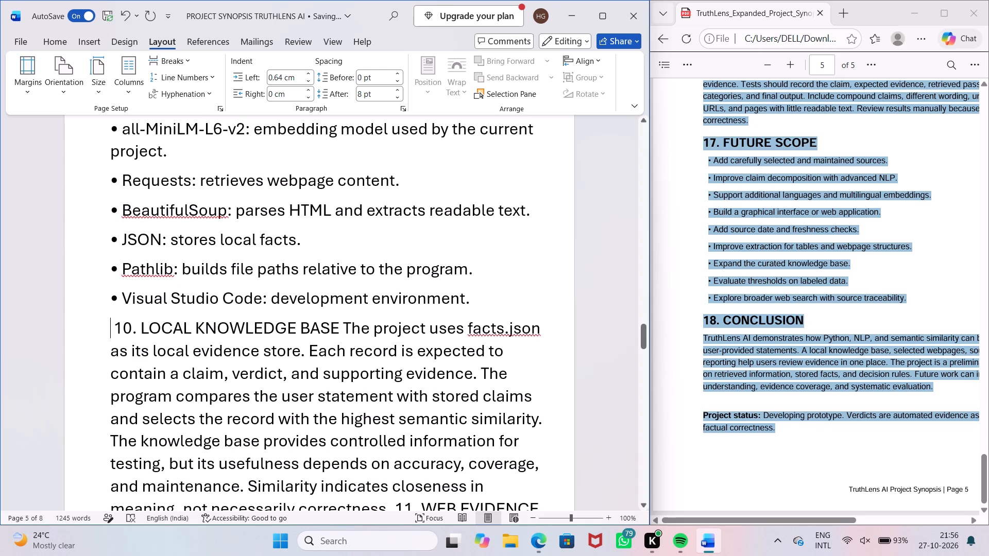
{"action": "key", "text": "equal"}
{"action": "key", "text": "BackSpace"}
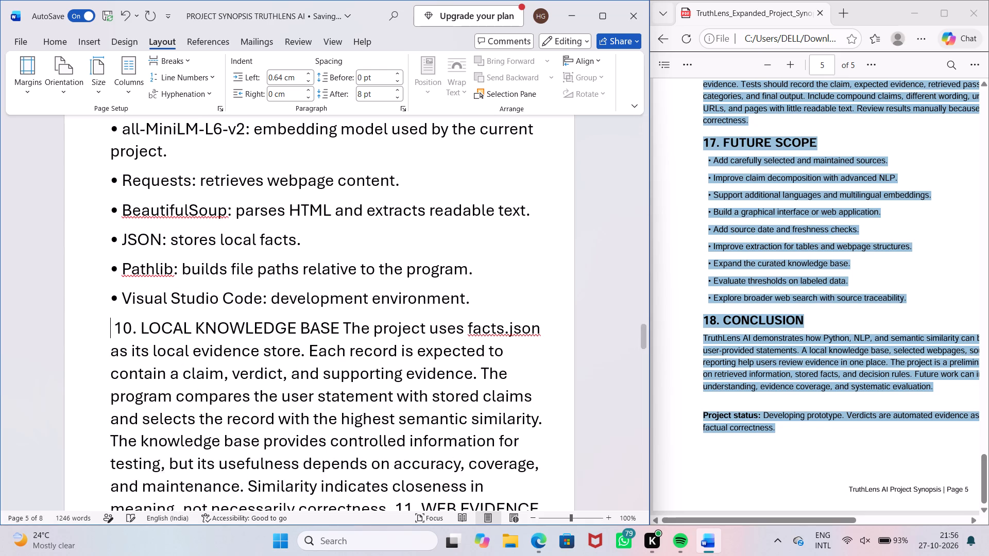
{"action": "key", "text": "BackSpace"}
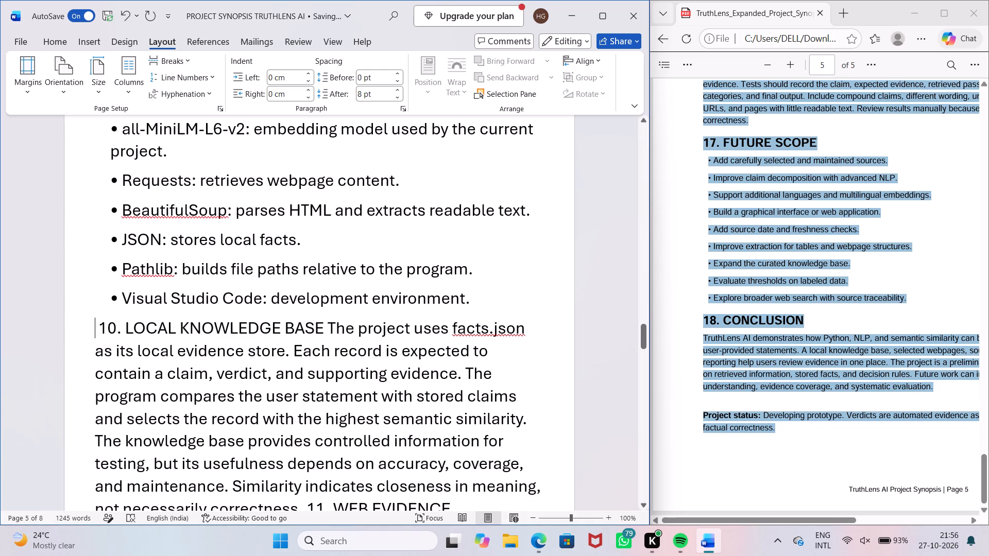
{"action": "left_click", "coordinate": [328, 326]}
{"action": "key", "text": "Return"}
{"action": "key", "text": "Return"}
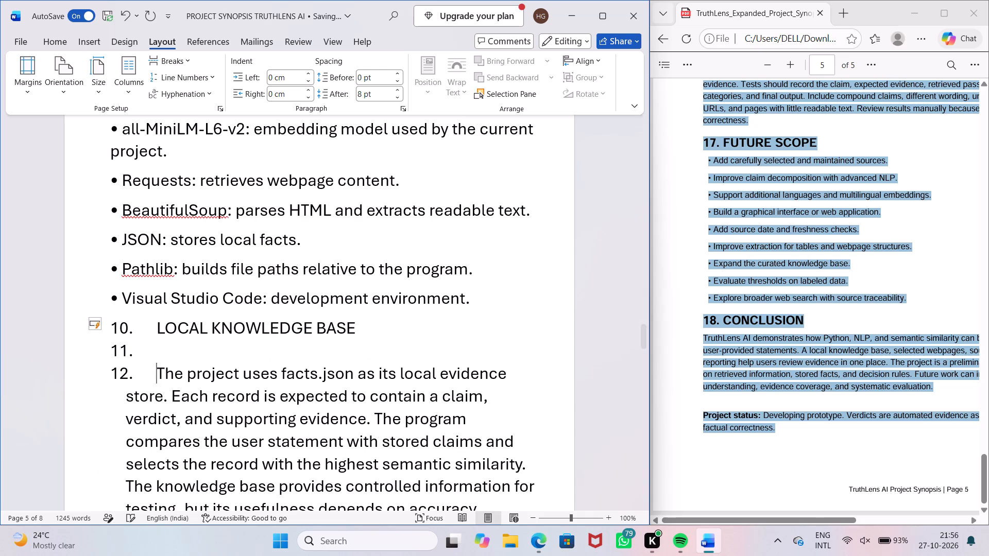
{"action": "key", "text": "BackSpace"}
{"action": "key", "text": "BackSpace"}
{"action": "key", "text": "BackSpace"}
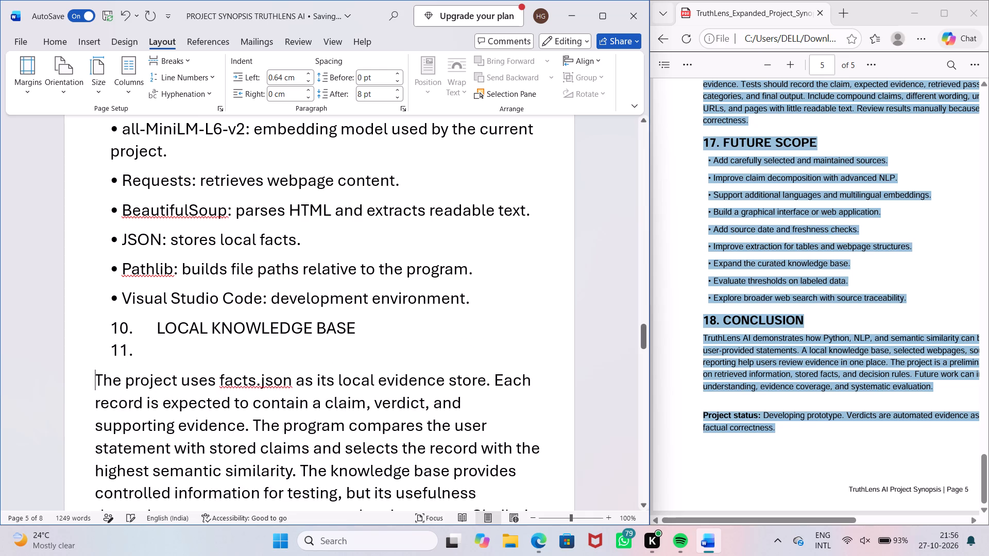
{"action": "key", "text": "BackSpace"}
{"action": "key", "text": "BackSpace"}
{"action": "key", "text": "BackSpace"}
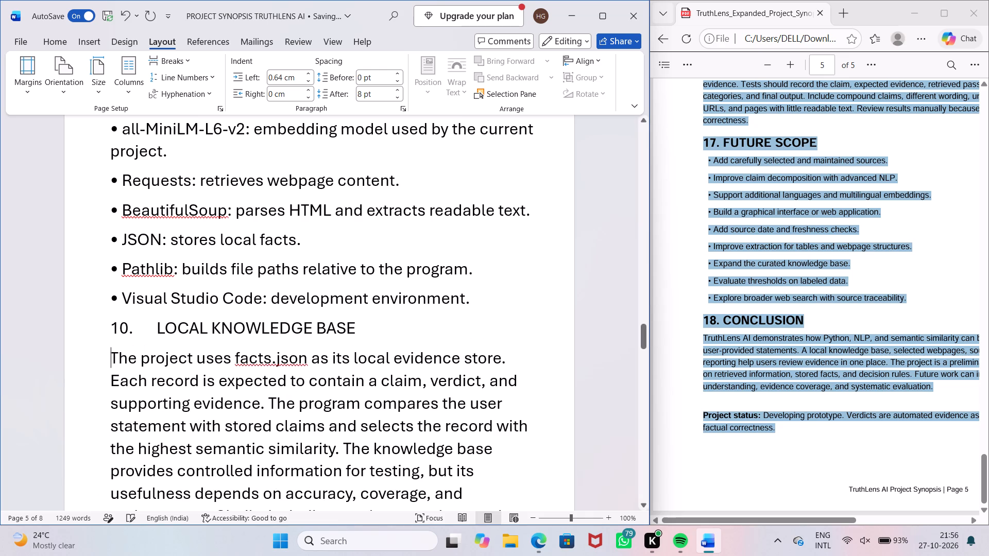
Separate the heading "11. WEB EVIDENCE COLLECTION" onto its own line, with the paragraph directly below it unnumbered.
{"action": "scroll", "coordinate": [905, 310], "scroll_direction": "up", "scroll_amount": 5}
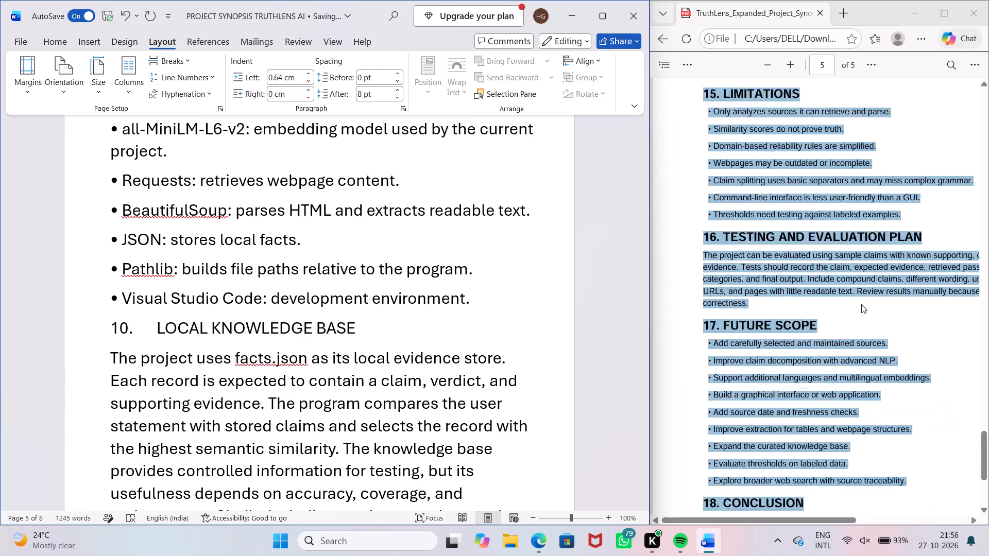
{"action": "scroll", "coordinate": [852, 301], "scroll_direction": "up", "scroll_amount": 8}
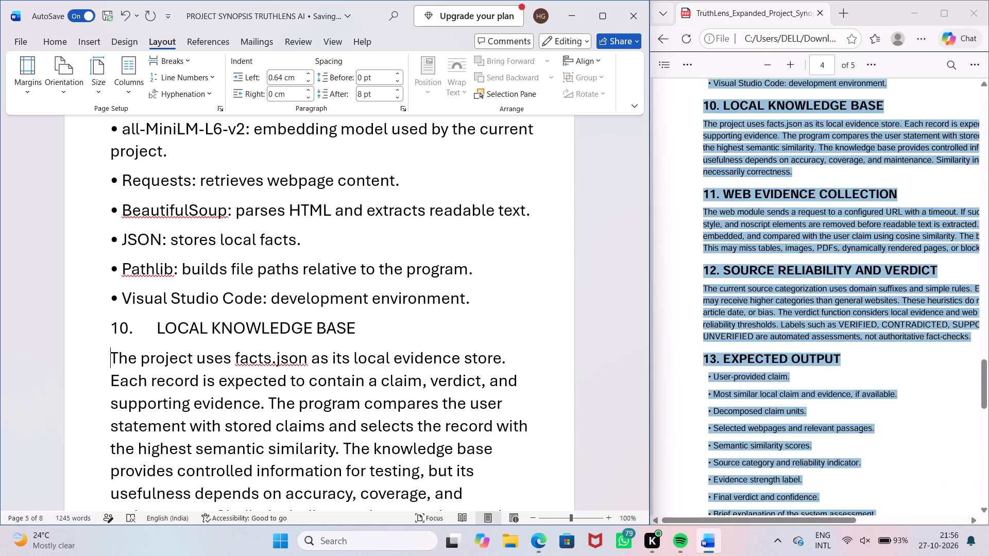
{"action": "scroll", "coordinate": [837, 303], "scroll_direction": "up", "scroll_amount": 2}
{"action": "scroll", "coordinate": [837, 307], "scroll_direction": "down", "scroll_amount": 1}
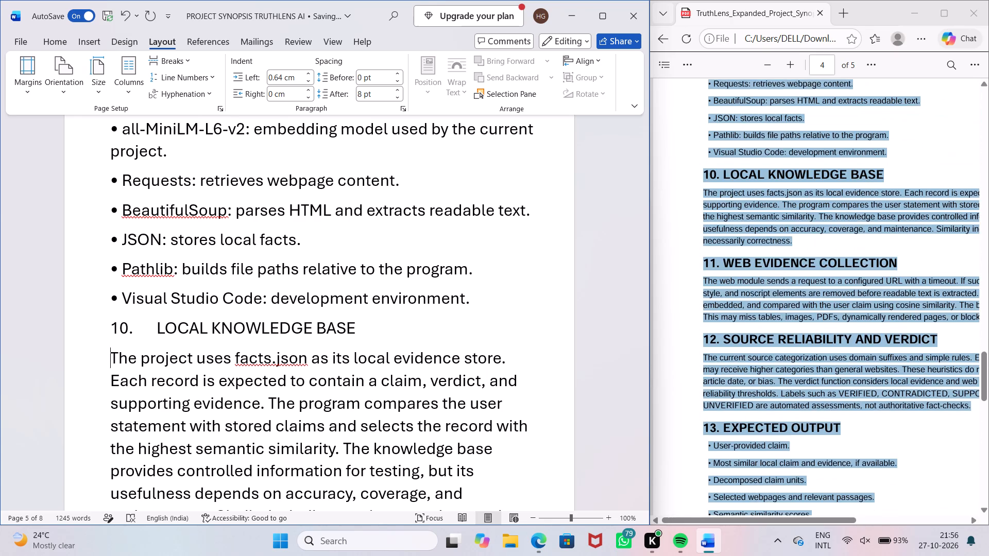
{"action": "scroll", "coordinate": [301, 371], "scroll_direction": "down", "scroll_amount": 4}
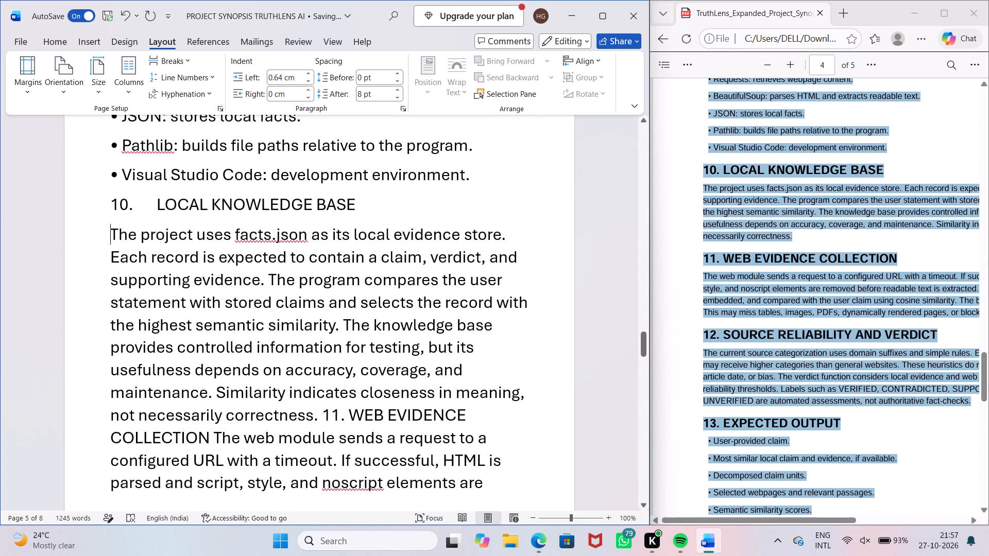
{"action": "left_click", "coordinate": [326, 411]}
{"action": "key", "text": "Return"}
{"action": "scroll", "coordinate": [323, 405], "scroll_direction": "down", "scroll_amount": 2}
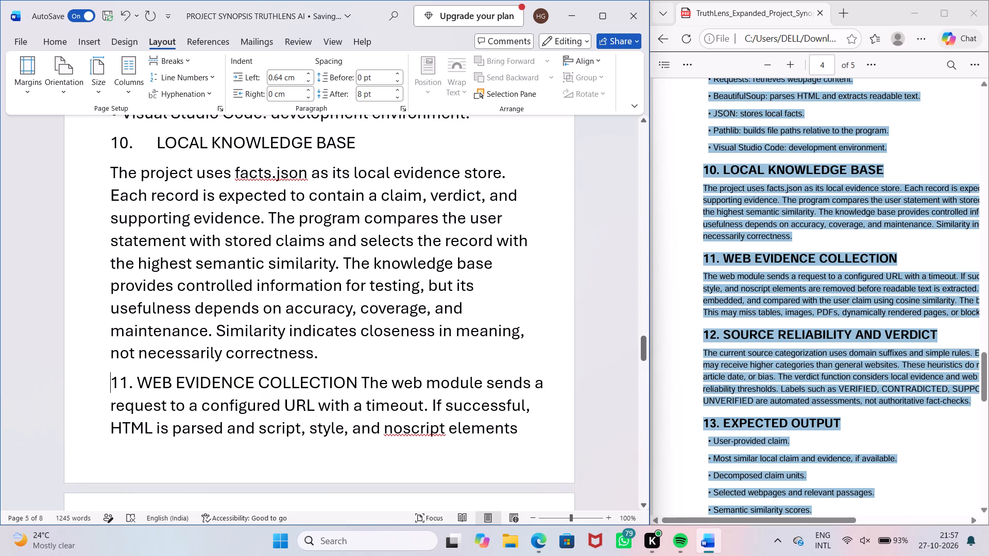
{"action": "left_click", "coordinate": [360, 381]}
{"action": "key", "text": "Return"}
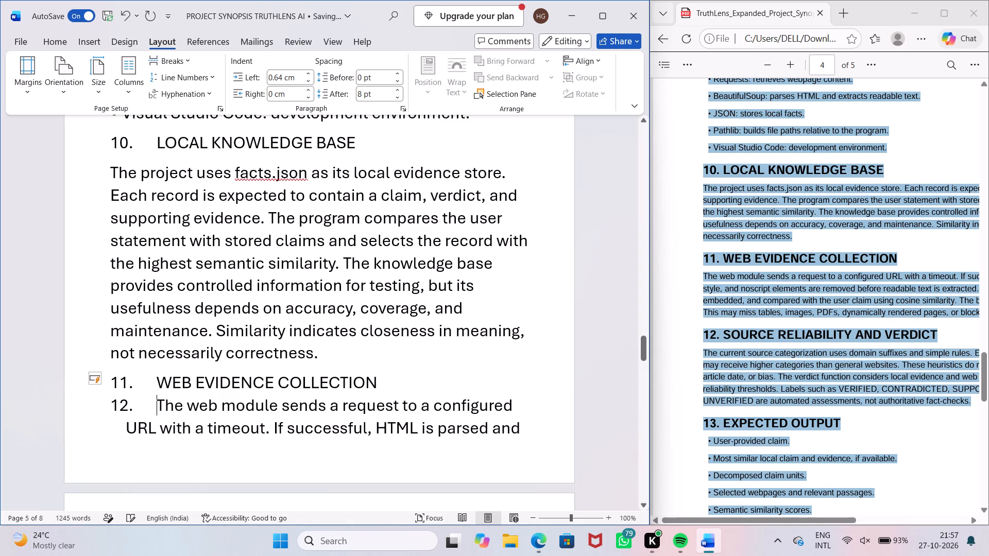
{"action": "key", "text": "BackSpace"}
{"action": "key", "text": "BackSpace"}
Separate the heading "12. SOURCE RELIABILITY AND VERDICT" onto its own line, with the paragraph directly below it unnumbered.
{"action": "scroll", "coordinate": [134, 399], "scroll_direction": "down", "scroll_amount": 6}
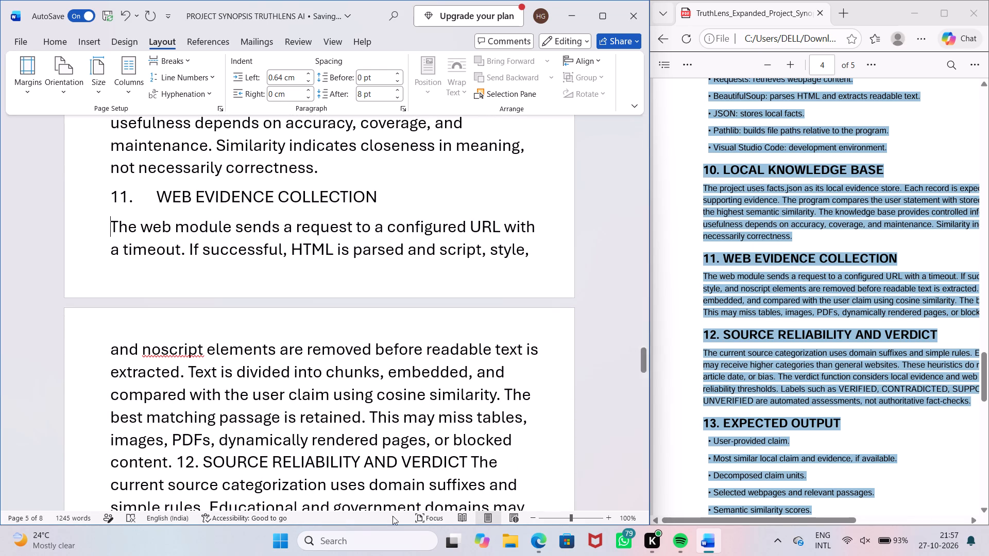
{"action": "left_click", "coordinate": [179, 460]}
{"action": "key", "text": "Return"}
{"action": "scroll", "coordinate": [203, 438], "scroll_direction": "down", "scroll_amount": 3}
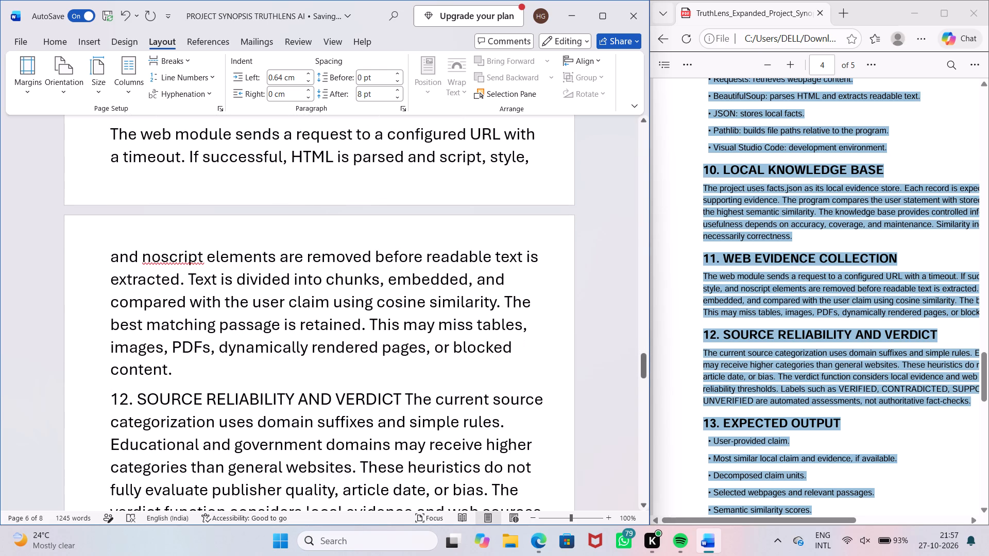
{"action": "left_click", "coordinate": [404, 399]}
{"action": "key", "text": "Return"}
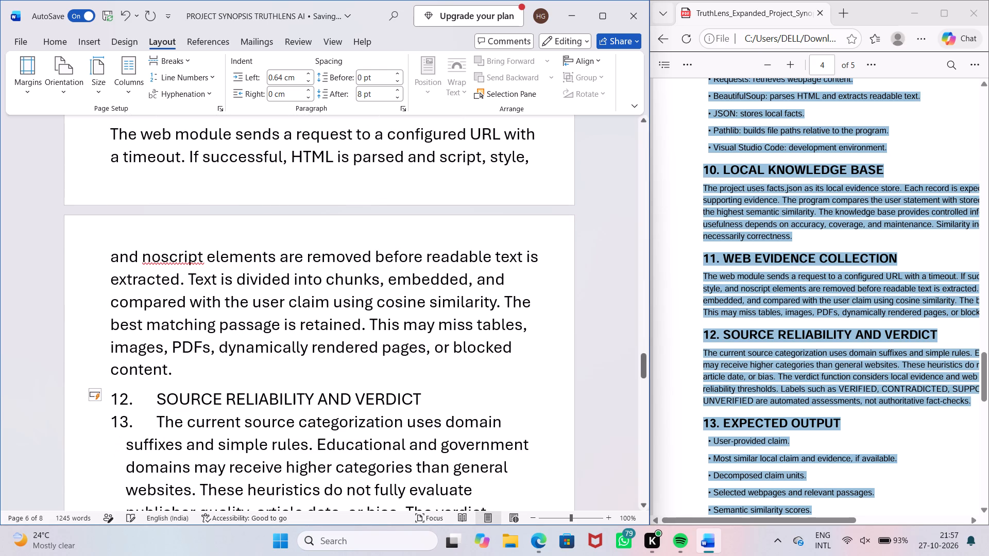
{"action": "key", "text": "BackSpace"}
{"action": "key", "text": "BackSpace"}
Separate the heading "13. EXPECTED OUTPUT" onto its own line, with the bullet text below it unnumbered.
{"action": "scroll", "coordinate": [317, 404], "scroll_direction": "down", "scroll_amount": 5}
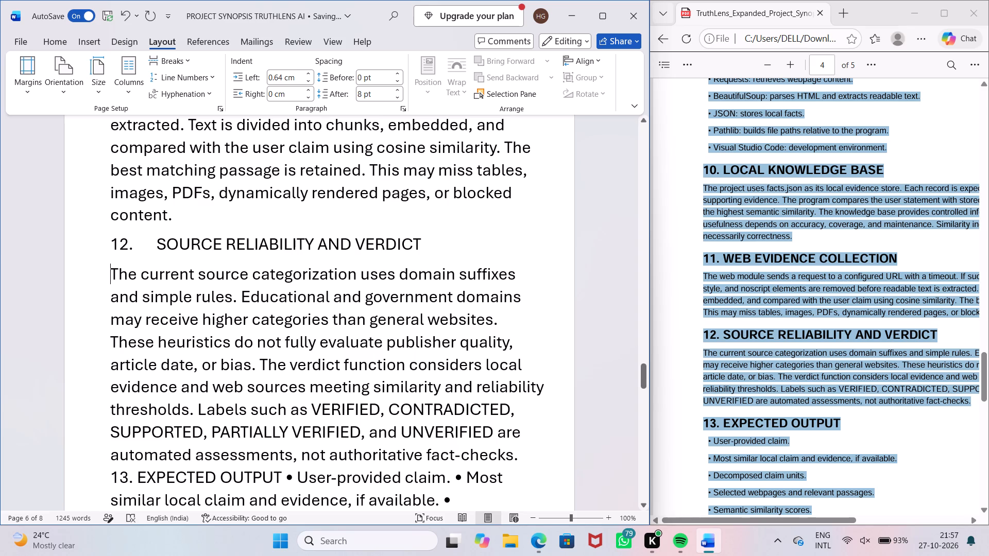
{"action": "left_click", "coordinate": [108, 476]}
{"action": "key", "text": "Return"}
{"action": "scroll", "coordinate": [215, 380], "scroll_direction": "up", "scroll_amount": 3}
{"action": "scroll", "coordinate": [214, 380], "scroll_direction": "down", "scroll_amount": 2}
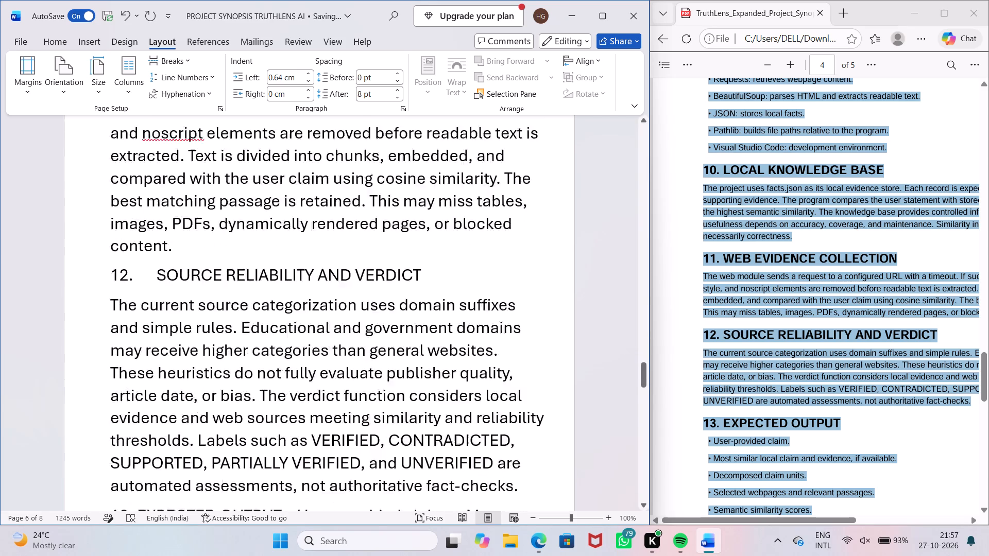
{"action": "scroll", "coordinate": [214, 380], "scroll_direction": "down", "scroll_amount": 6}
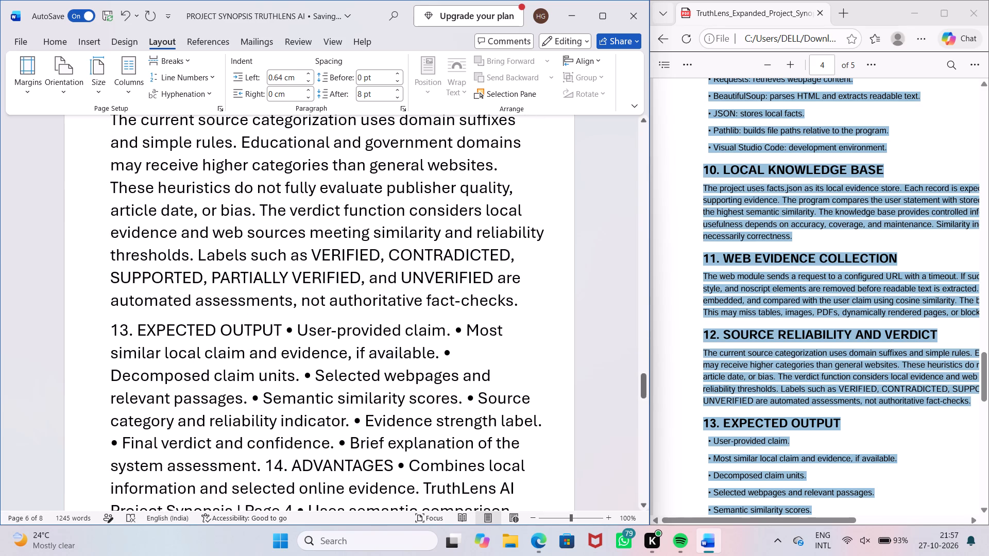
{"action": "left_click", "coordinate": [282, 334]}
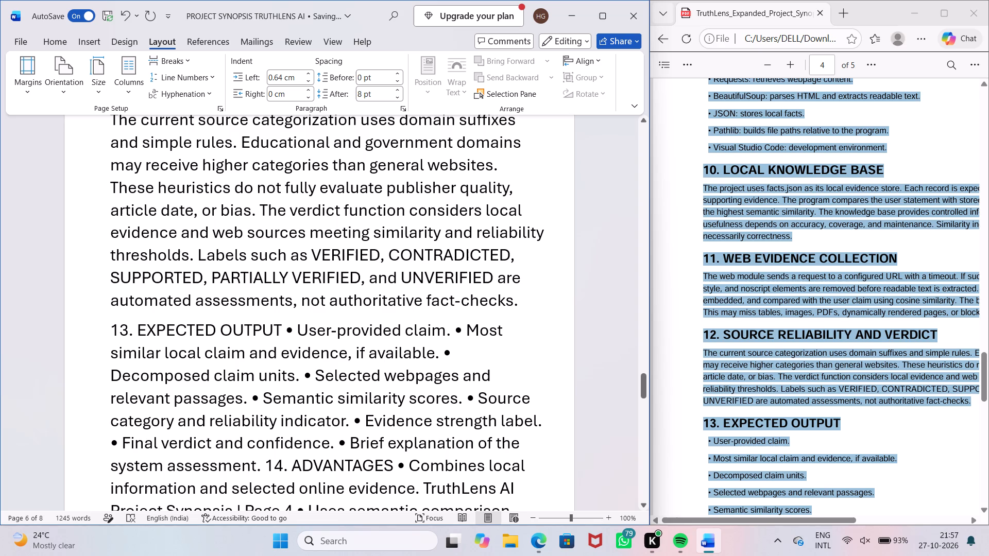
{"action": "key", "text": "Right"}
{"action": "key", "text": "Return"}
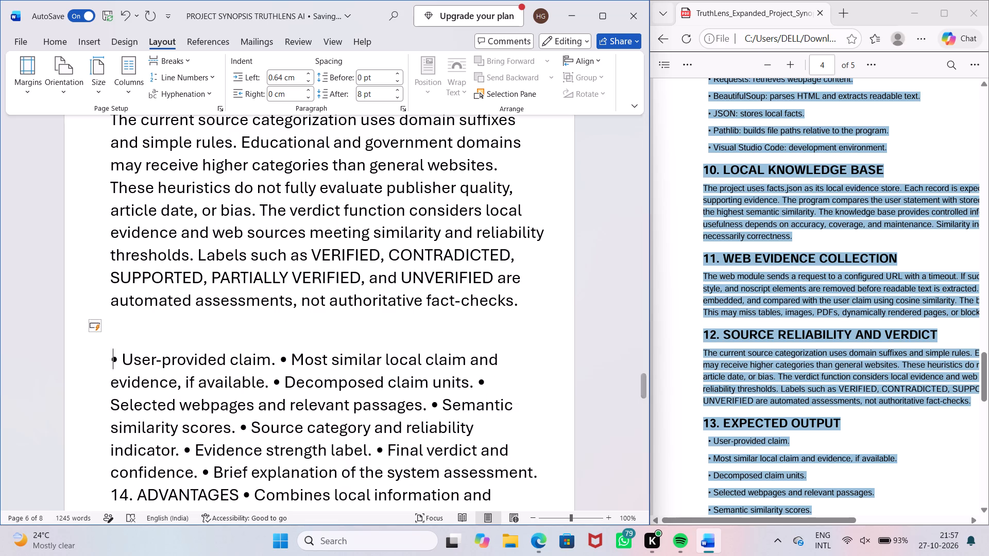
{"action": "key", "text": "BackSpace"}
{"action": "key", "text": "BackSpace"}
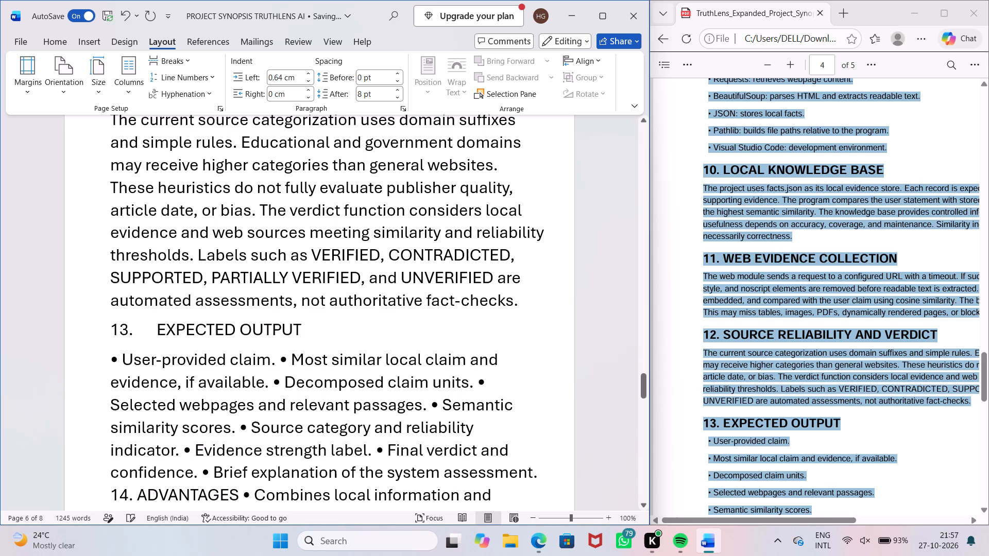
Split the EXPECTED OUTPUT bullets from User-provided claim through Semantic similarity scores onto separate lines, starting a new line at Source category.
{"action": "left_click", "coordinate": [279, 358]}
{"action": "key", "text": "Return"}
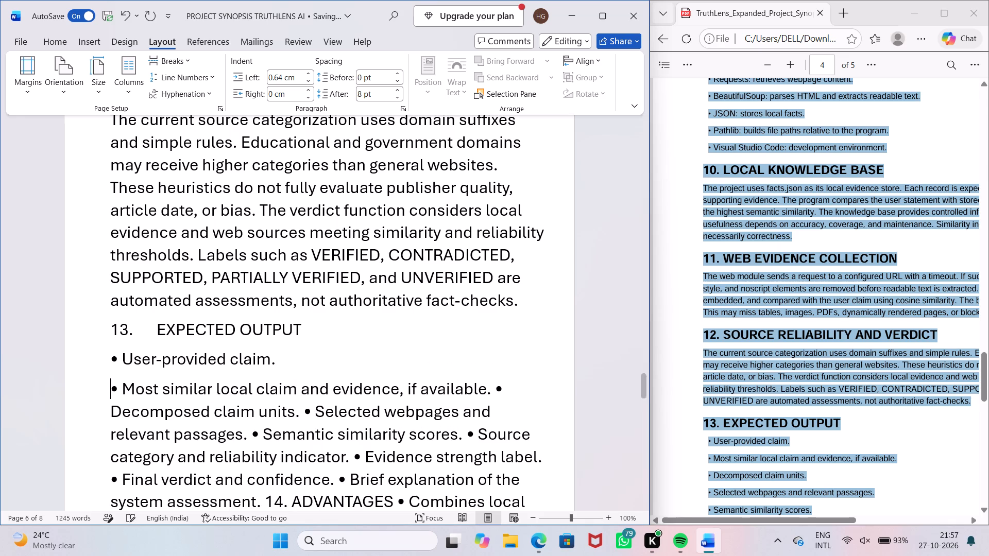
{"action": "left_click", "coordinate": [494, 388]}
{"action": "key", "text": "Return"}
{"action": "left_click", "coordinate": [314, 419]}
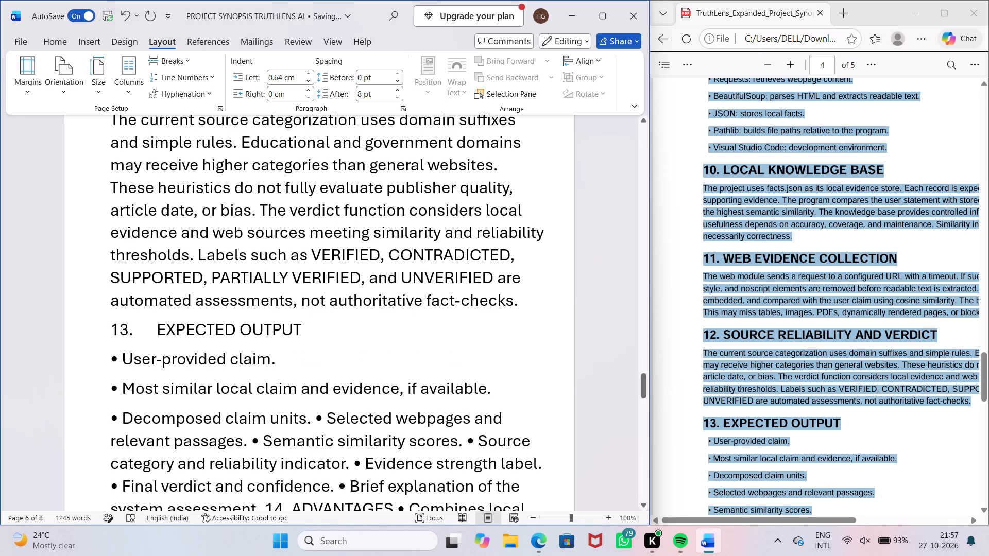
{"action": "key", "text": "Return"}
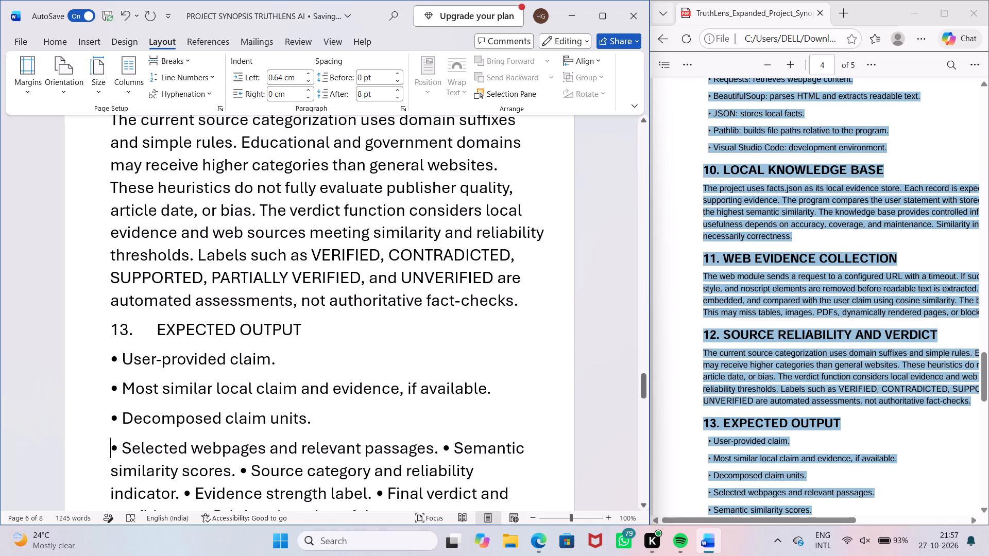
{"action": "left_click", "coordinate": [445, 450]}
{"action": "key", "text": "Return"}
{"action": "left_click", "coordinate": [328, 476]}
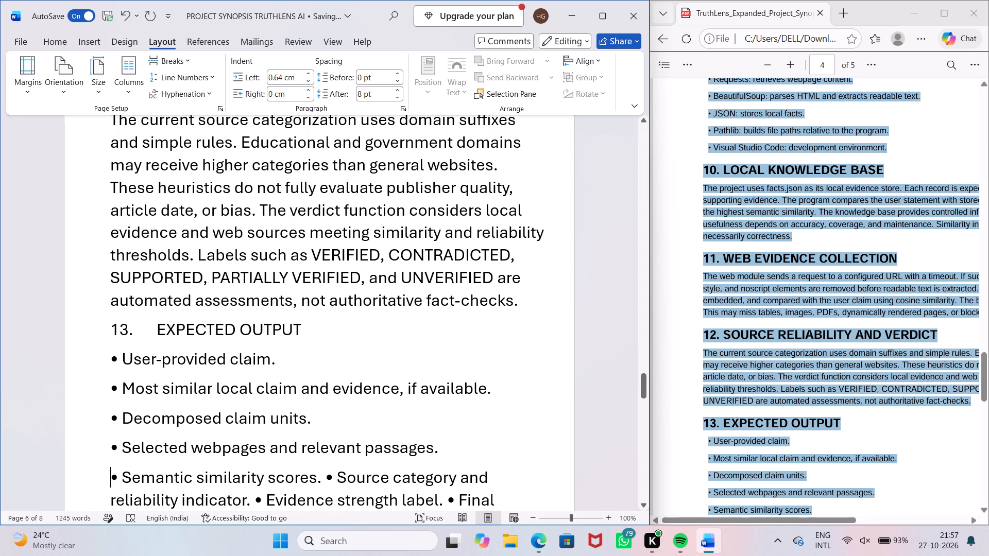
{"action": "key", "text": "Return"}
Put the Source category, Evidence strength label and Final verdict bullets on separate lines, starting a new line at Brief explanation.
{"action": "left_click", "coordinate": [421, 482]}
{"action": "key", "text": "Return"}
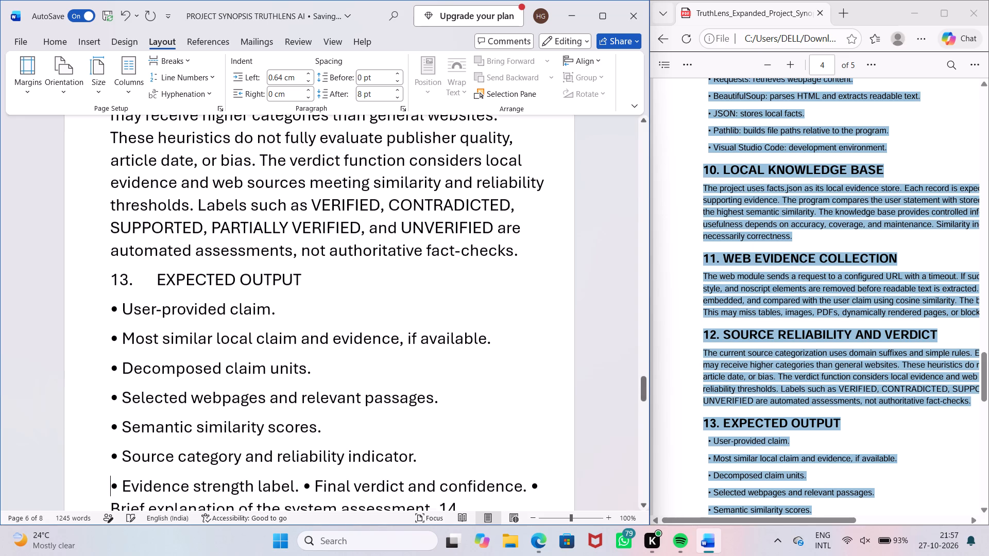
{"action": "left_click", "coordinate": [303, 482]}
{"action": "key", "text": "Return"}
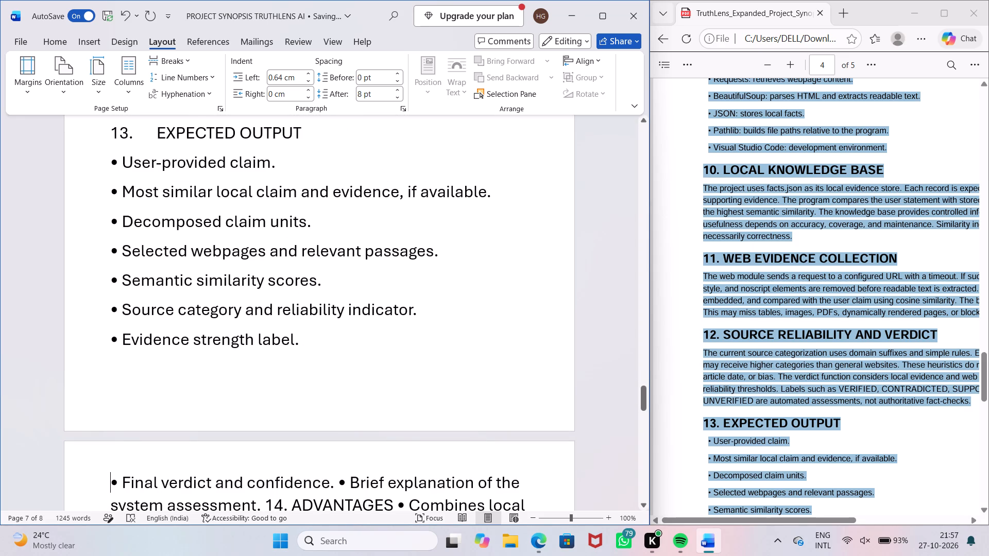
{"action": "left_click", "coordinate": [339, 482]}
{"action": "key", "text": "Return"}
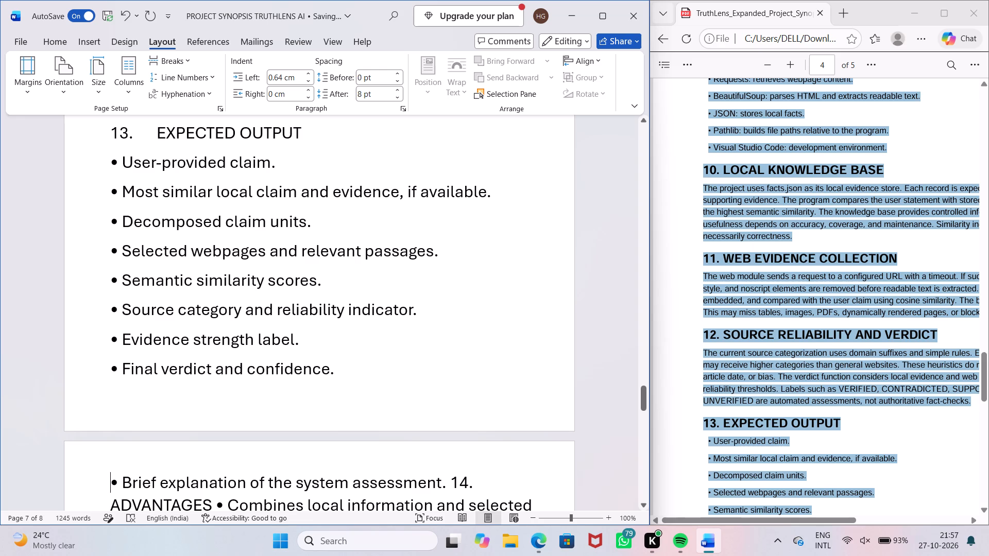
Separate the heading "14. ADVANTAGES" onto its own line, with the bullet text below it unnumbered.
{"action": "left_click", "coordinate": [453, 482]}
{"action": "key", "text": "Return"}
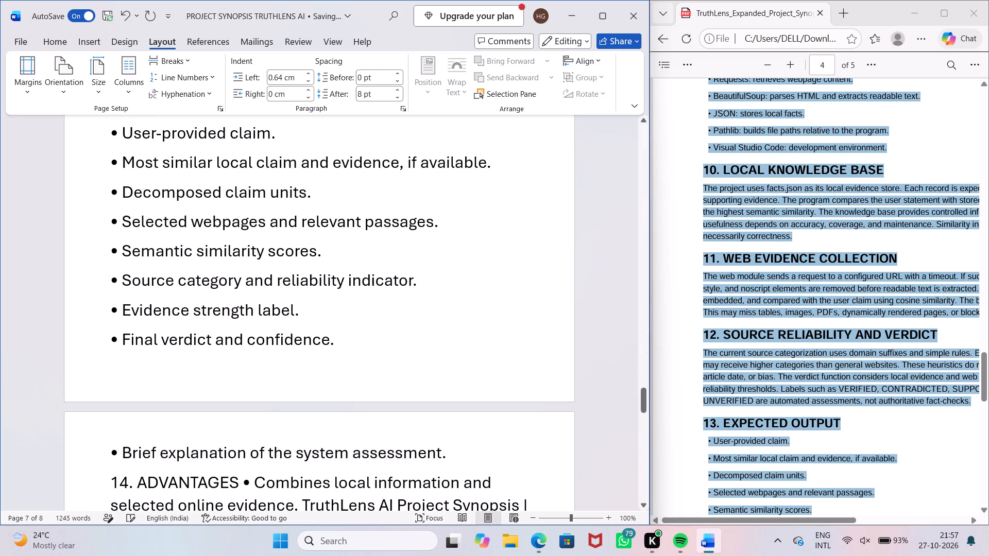
{"action": "left_click", "coordinate": [243, 482]}
{"action": "key", "text": "Return"}
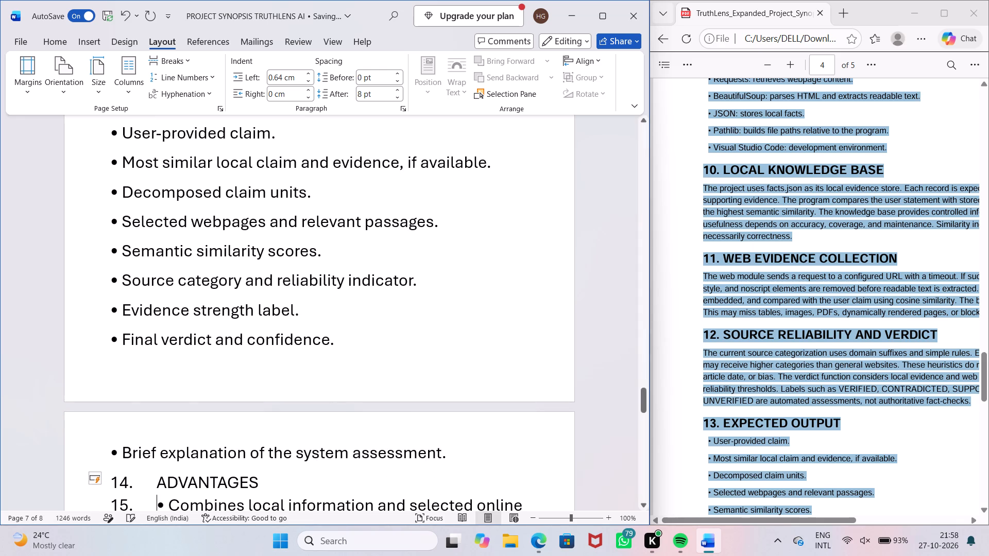
{"action": "key", "text": "BackSpace"}
{"action": "key", "text": "BackSpace"}
Delete the stray page footer text "TruthLens AI Project Synopsis | Page 4" from the first ADVANTAGES bullet.
{"action": "scroll", "coordinate": [247, 445], "scroll_direction": "down", "scroll_amount": 4}
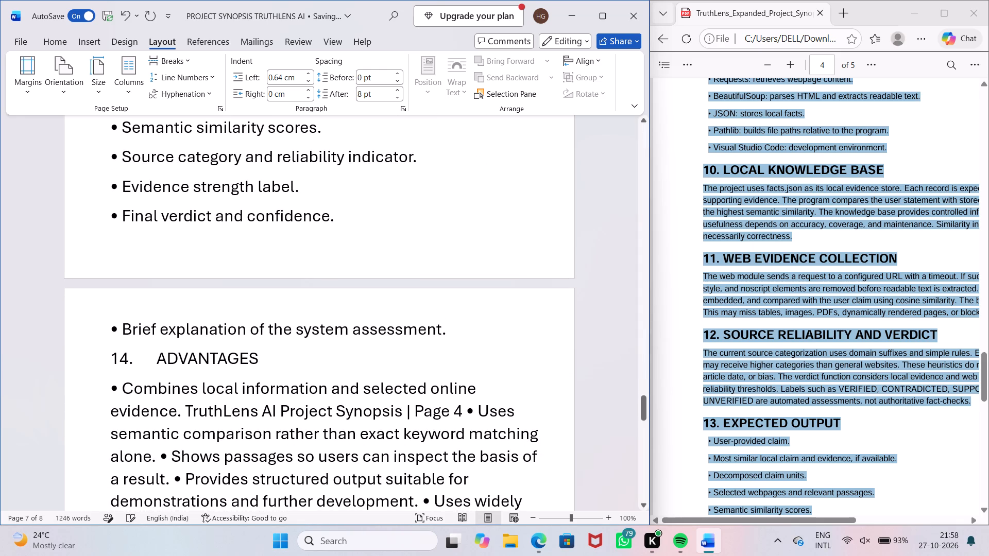
{"action": "left_click_drag", "start_coordinate": [187, 410], "coordinate": [337, 414]}
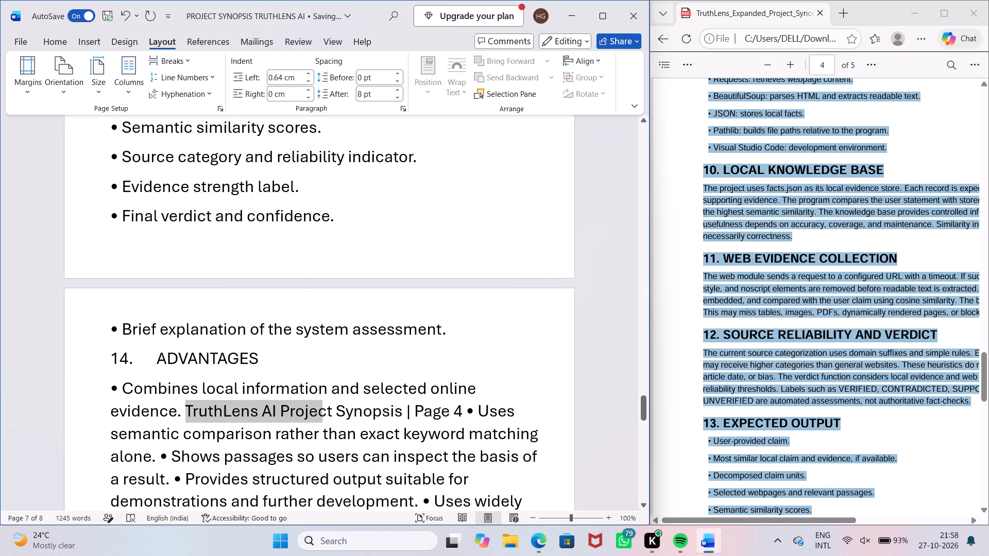
{"action": "left_click_drag", "start_coordinate": [337, 414], "coordinate": [459, 417]}
{"action": "key", "text": "BackSpace"}
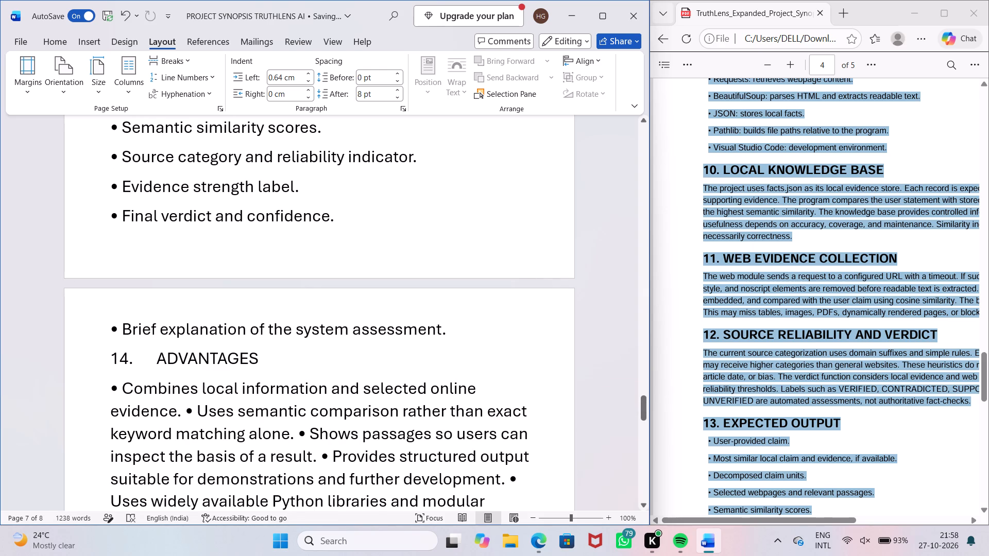
Split the ADVANTAGES bullets onto separate lines, from Combines local information through Uses widely available Python libraries.
{"action": "key", "text": "Return"}
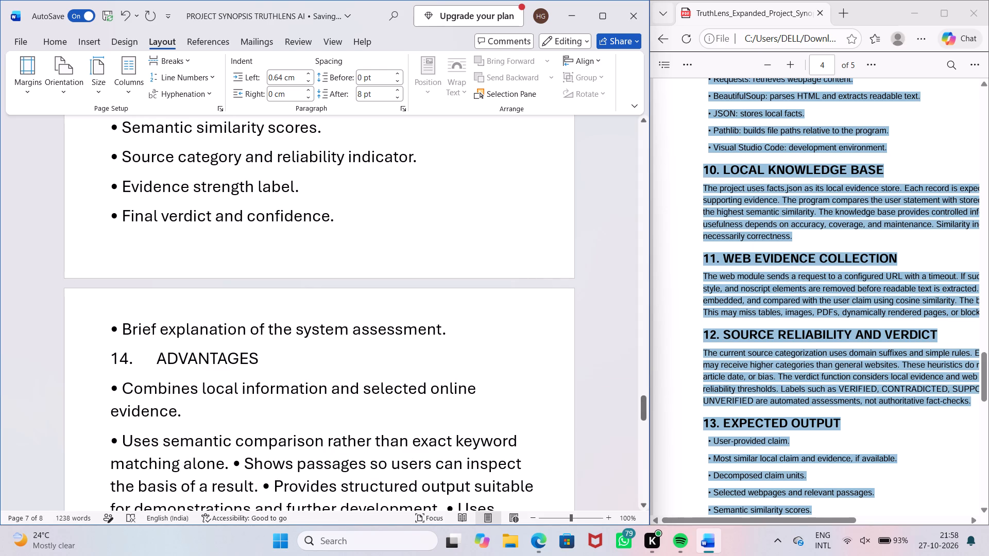
{"action": "left_click", "coordinate": [233, 463]}
{"action": "key", "text": "Return"}
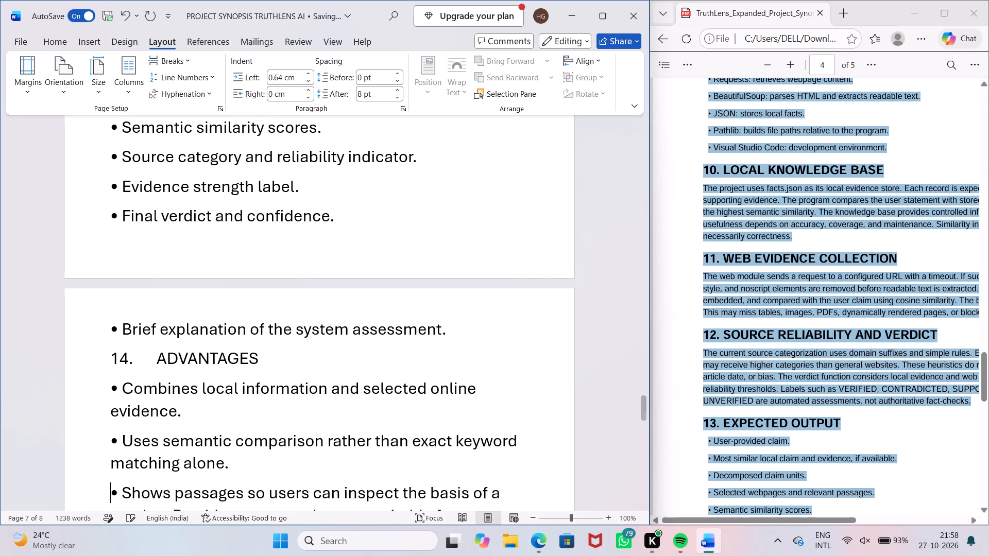
{"action": "scroll", "coordinate": [250, 457], "scroll_direction": "down", "scroll_amount": 3}
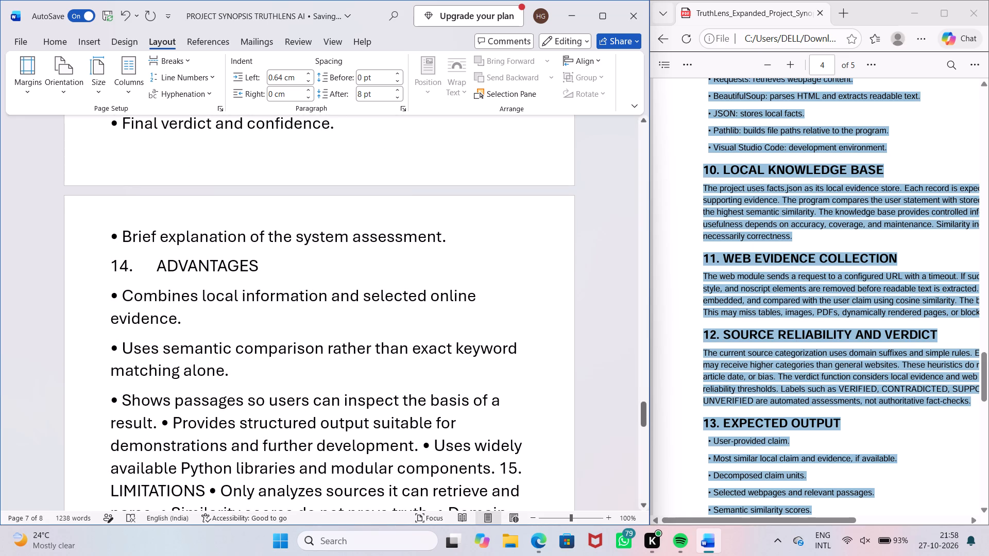
{"action": "left_click", "coordinate": [162, 421]}
{"action": "key", "text": "Return"}
{"action": "scroll", "coordinate": [225, 431], "scroll_direction": "down", "scroll_amount": 2}
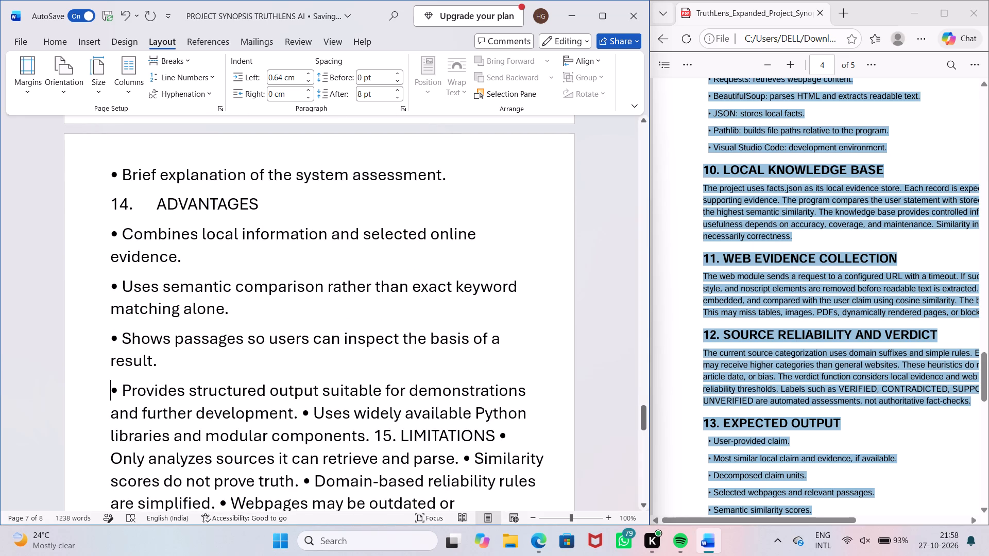
{"action": "left_click", "coordinate": [302, 412]}
{"action": "key", "text": "Return"}
Separate the heading "15. LIMITATIONS" onto its own numbered line, with the bullet text below it unnumbered.
{"action": "scroll", "coordinate": [307, 416], "scroll_direction": "down", "scroll_amount": 2}
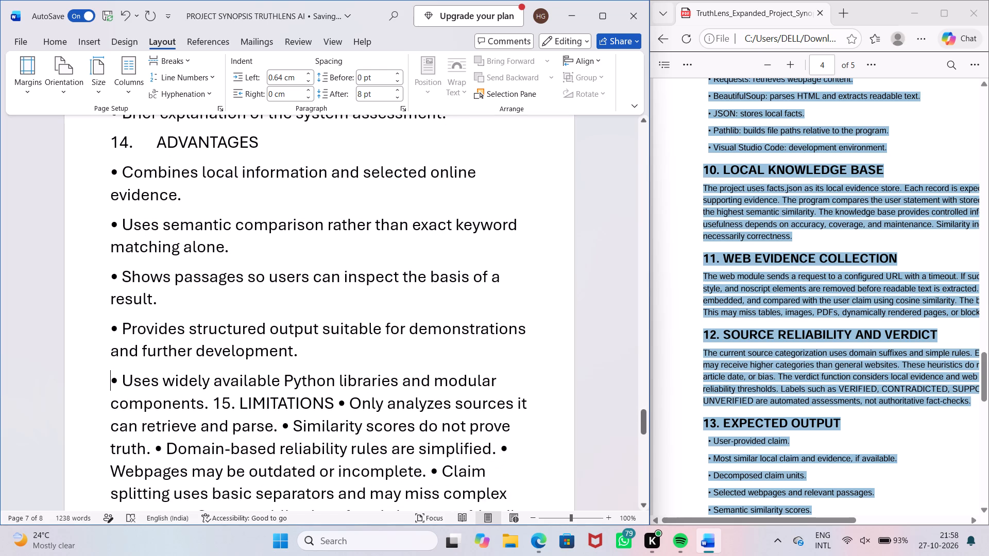
{"action": "left_click", "coordinate": [212, 404]}
{"action": "key", "text": "Return"}
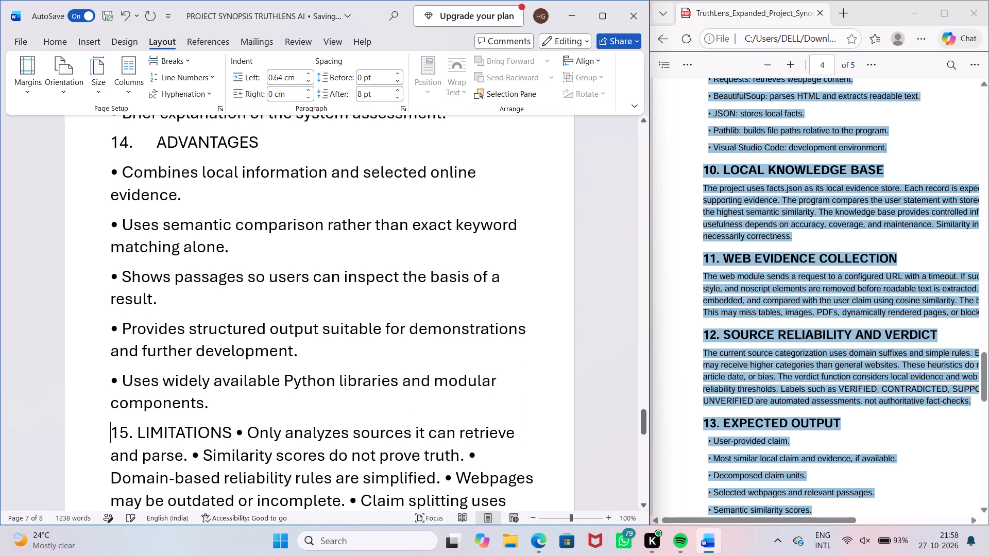
{"action": "left_click", "coordinate": [237, 432]}
{"action": "key", "text": "Return"}
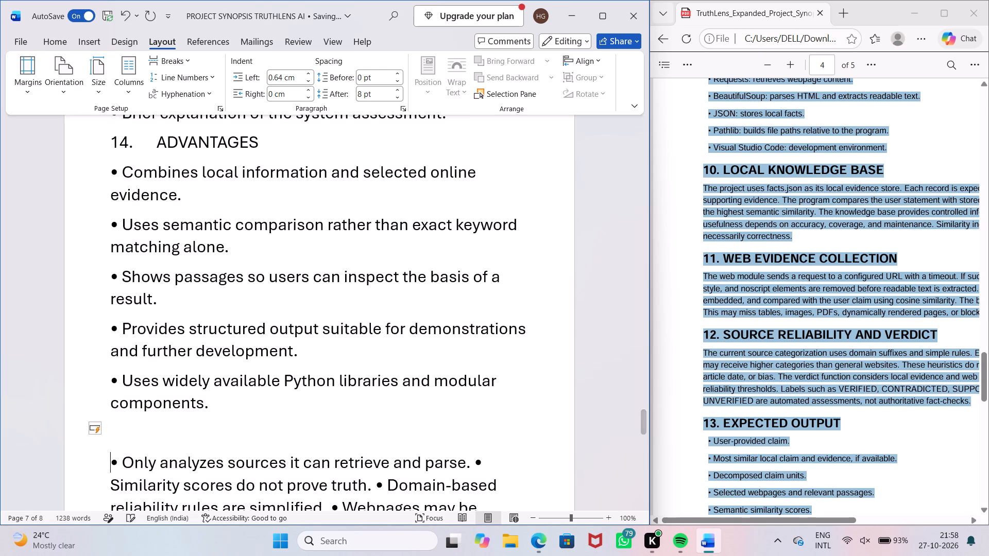
{"action": "key", "text": "BackSpace"}
{"action": "key", "text": "BackSpace"}
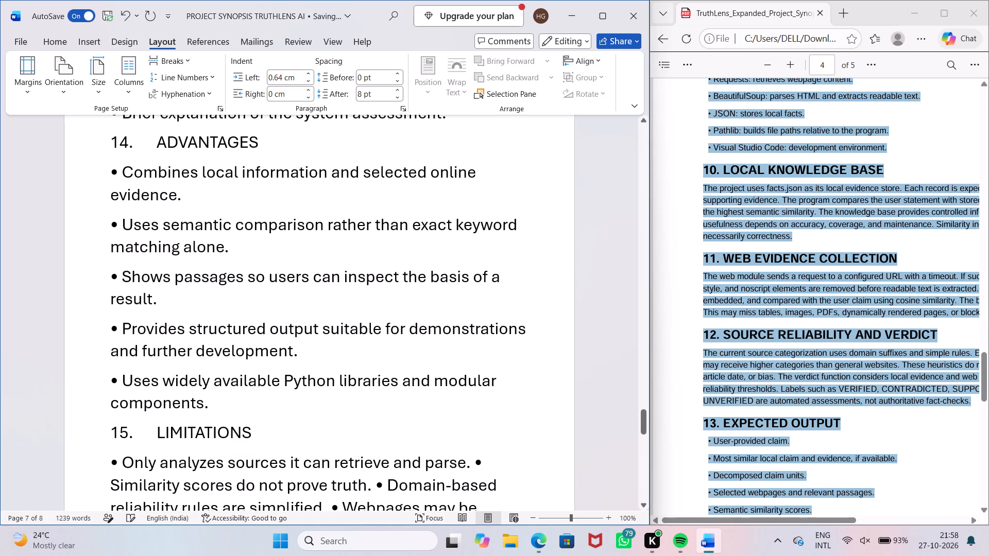
Split the LIMITATIONS bullets onto separate lines, from Only analyzes sources through Claim splitting, starting a new line at Command-line interface.
{"action": "left_click", "coordinate": [473, 460]}
{"action": "key", "text": "Return"}
{"action": "scroll", "coordinate": [380, 483], "scroll_direction": "down", "scroll_amount": 2}
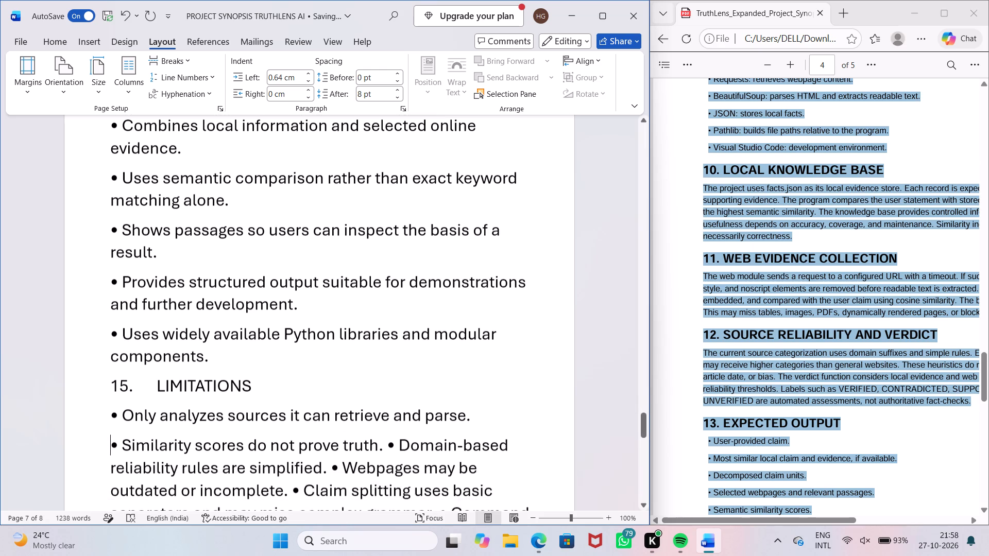
{"action": "scroll", "coordinate": [379, 484], "scroll_direction": "down", "scroll_amount": 3}
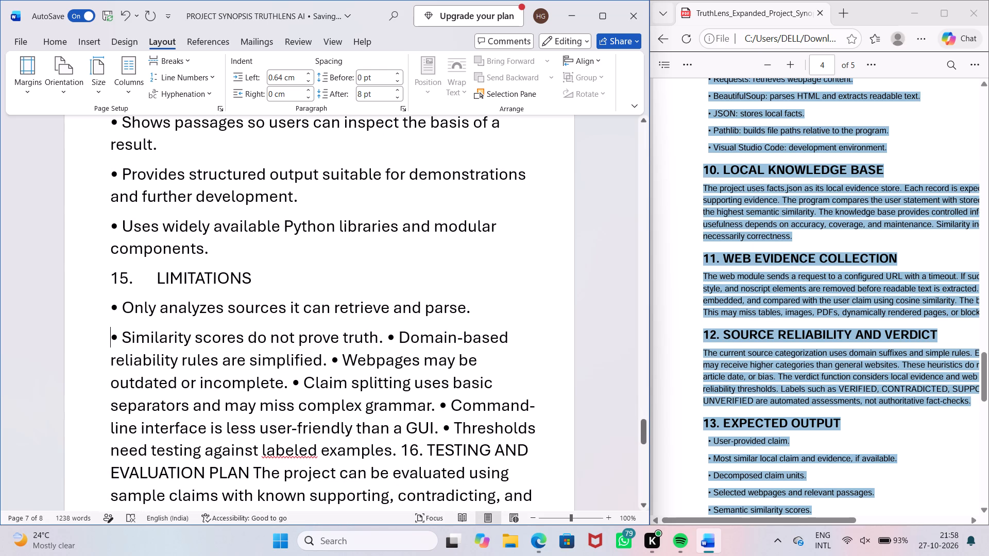
{"action": "left_click", "coordinate": [386, 338]}
{"action": "key", "text": "Return"}
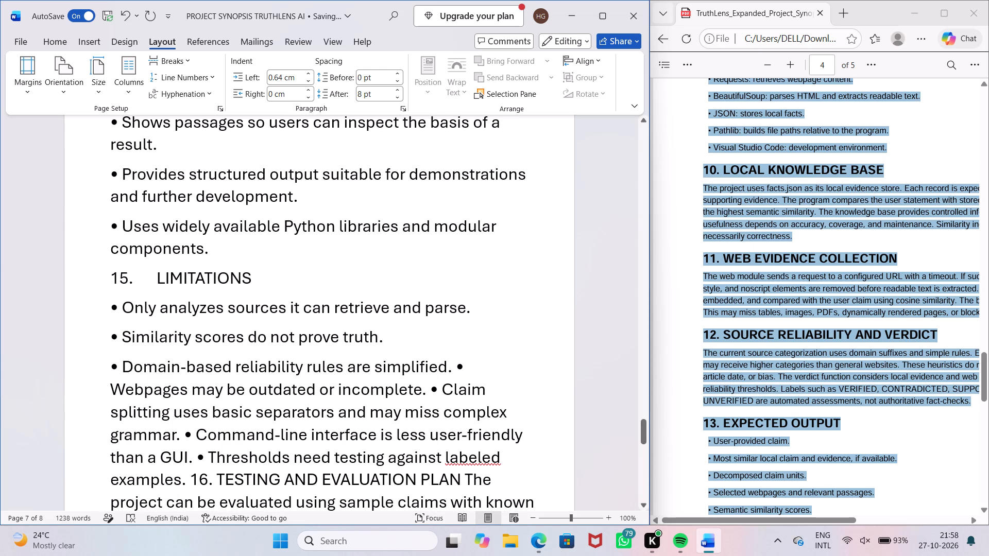
{"action": "left_click", "coordinate": [456, 367]}
{"action": "key", "text": "Return"}
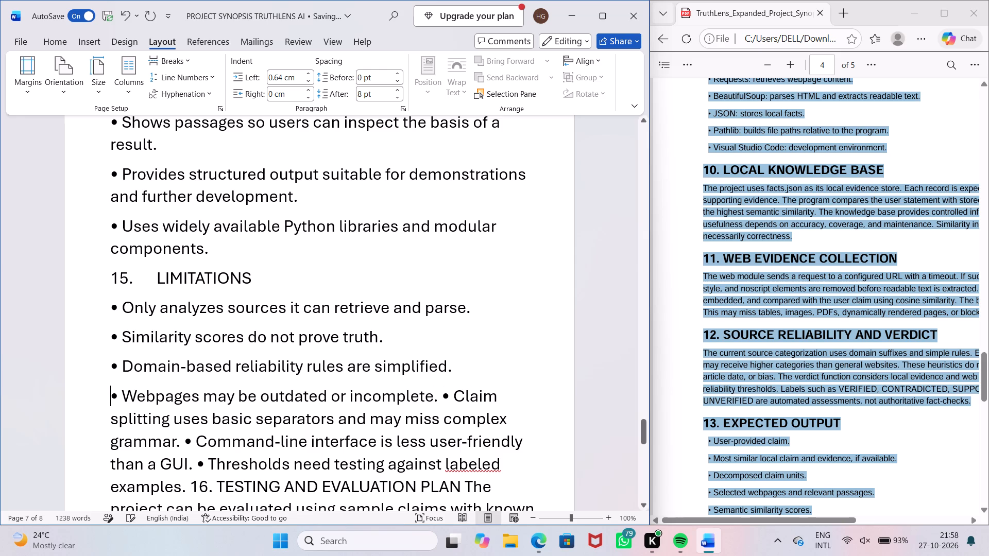
{"action": "left_click", "coordinate": [442, 395]}
{"action": "key", "text": "Return"}
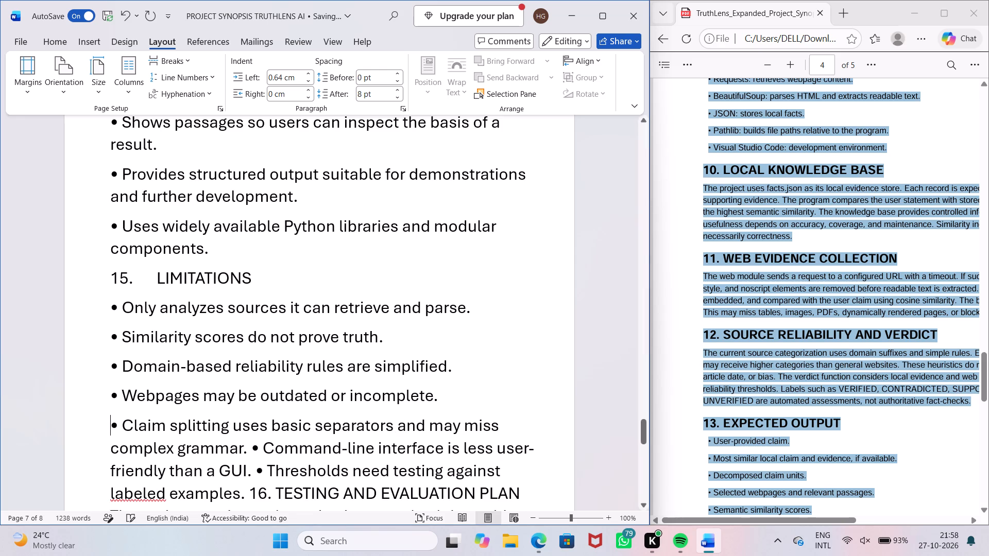
{"action": "left_click", "coordinate": [250, 447]}
{"action": "key", "text": "Return"}
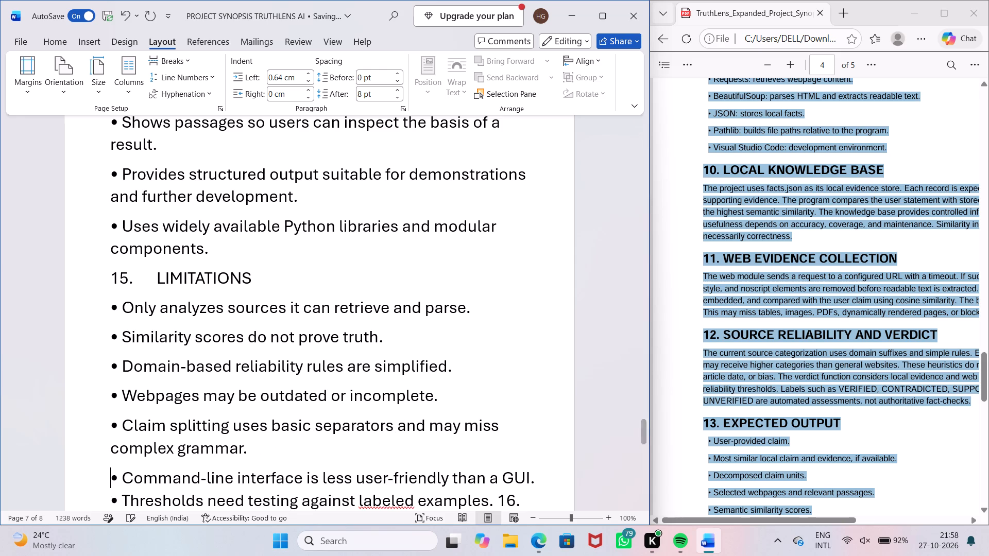
Separate the heading "16. TESTING AND EVALUATION PLAN" onto its own numbered line, with its paragraph below it unnumbered.
{"action": "scroll", "coordinate": [280, 419], "scroll_direction": "down", "scroll_amount": 4}
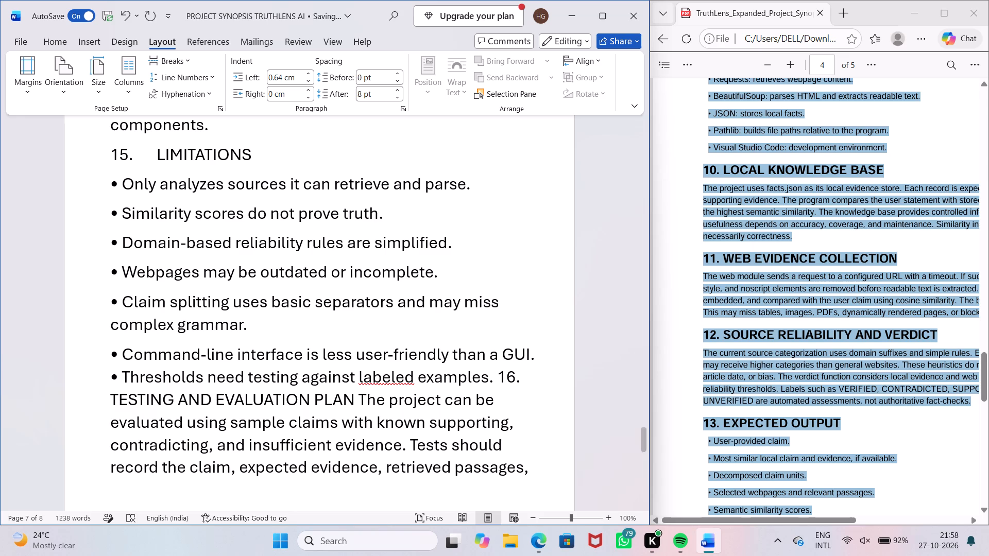
{"action": "scroll", "coordinate": [739, 342], "scroll_direction": "up", "scroll_amount": 3}
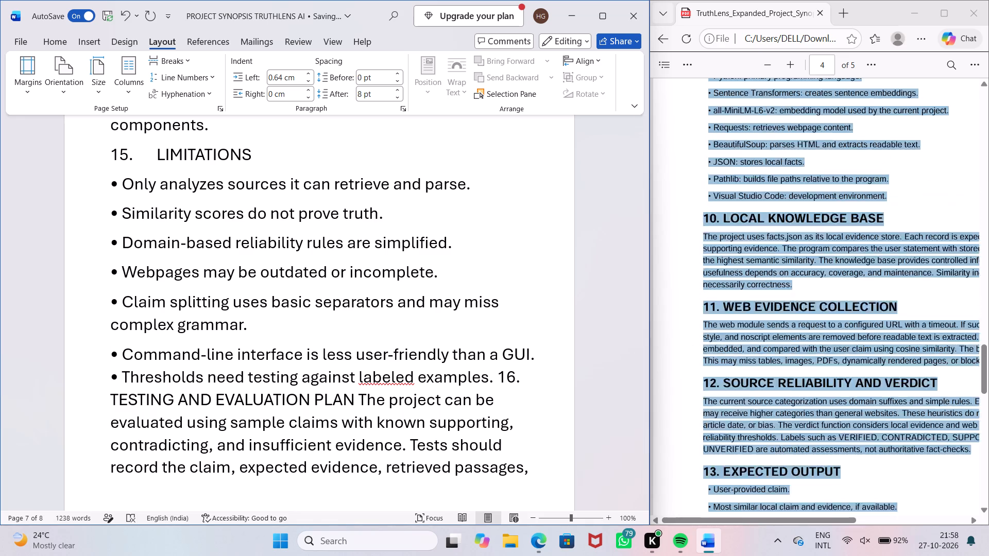
{"action": "scroll", "coordinate": [756, 339], "scroll_direction": "down", "scroll_amount": 11}
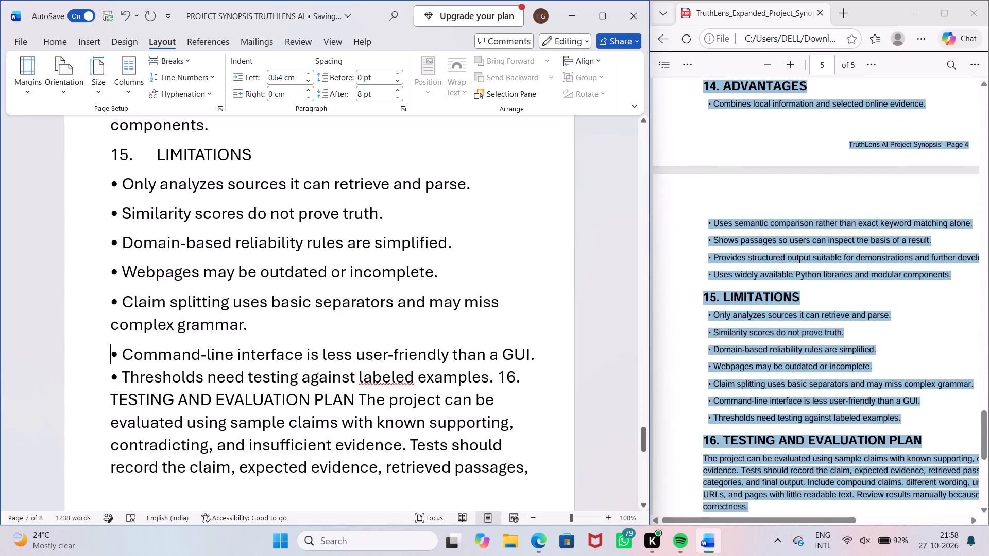
{"action": "scroll", "coordinate": [253, 383], "scroll_direction": "down", "scroll_amount": 1}
{"action": "left_click", "coordinate": [497, 347]}
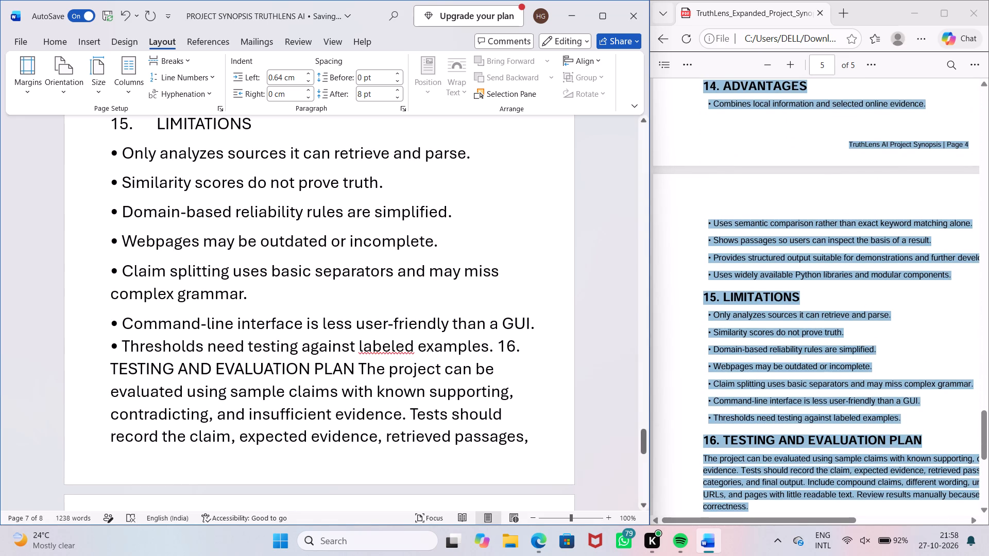
{"action": "key", "text": "Return"}
{"action": "left_click", "coordinate": [385, 376]}
{"action": "key", "text": "Return"}
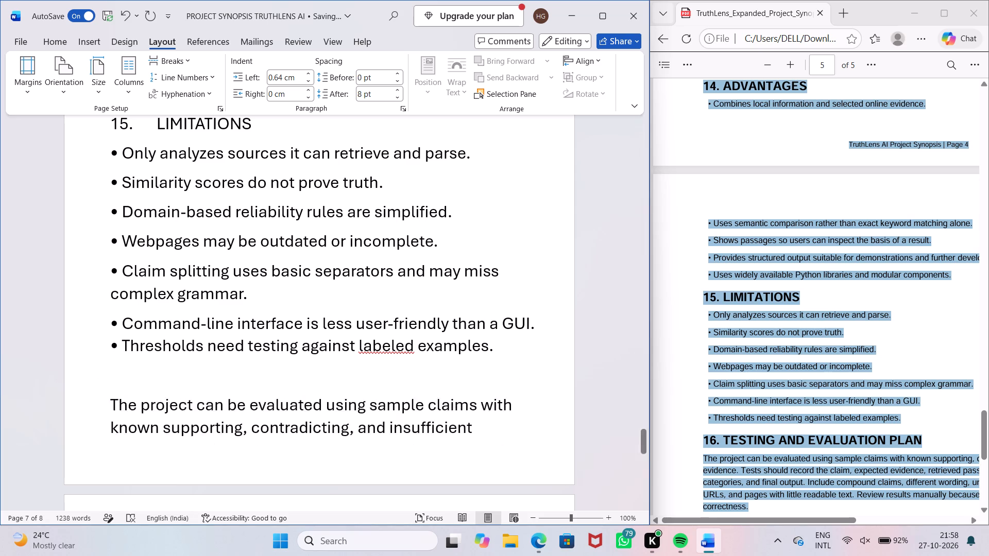
{"action": "key", "text": "BackSpace"}
{"action": "key", "text": "BackSpace"}
Separate the heading "17. FUTURE SCOPE" onto its own numbered line, with the bullet text below it unnumbered.
{"action": "scroll", "coordinate": [240, 393], "scroll_direction": "down", "scroll_amount": 5}
{"action": "scroll", "coordinate": [294, 392], "scroll_direction": "down", "scroll_amount": 4}
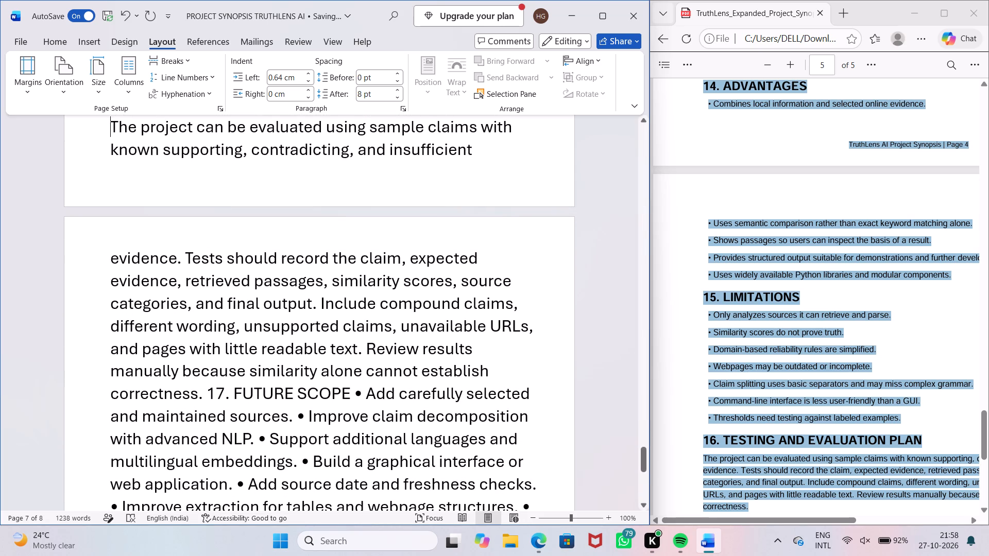
{"action": "left_click", "coordinate": [211, 395]}
{"action": "key", "text": "Return"}
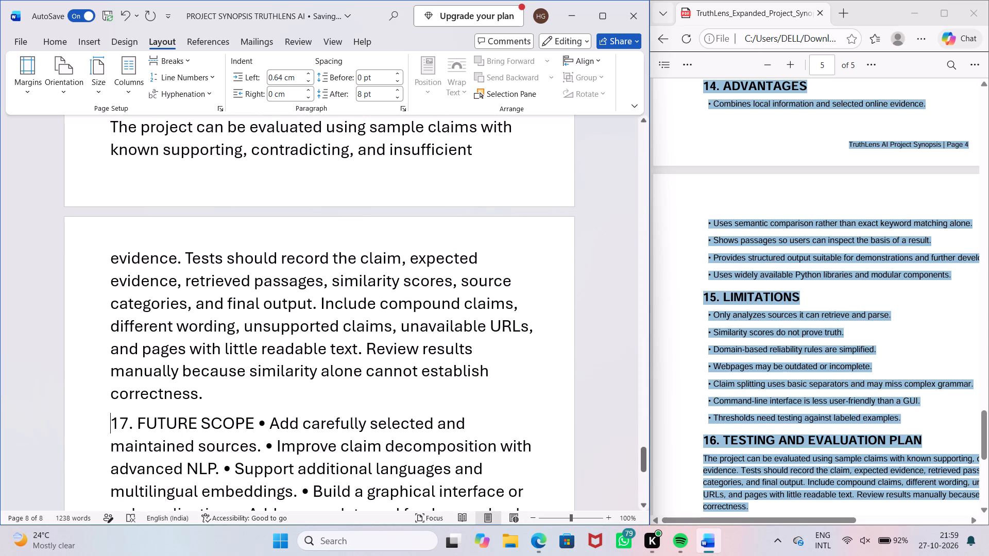
{"action": "left_click", "coordinate": [259, 422]}
{"action": "key", "text": "Return"}
{"action": "key", "text": "BackSpace"}
{"action": "key", "text": "BackSpace"}
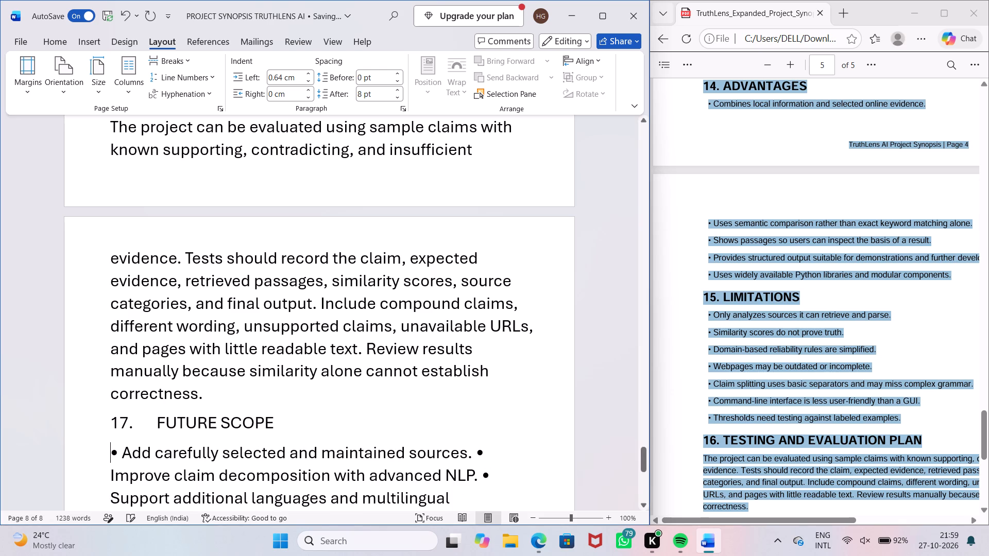
Put the first four FUTURE SCOPE bullets on separate lines, from Add carefully selected sources through Build a graphical interface.
{"action": "left_click", "coordinate": [475, 453]}
{"action": "key", "text": "Return"}
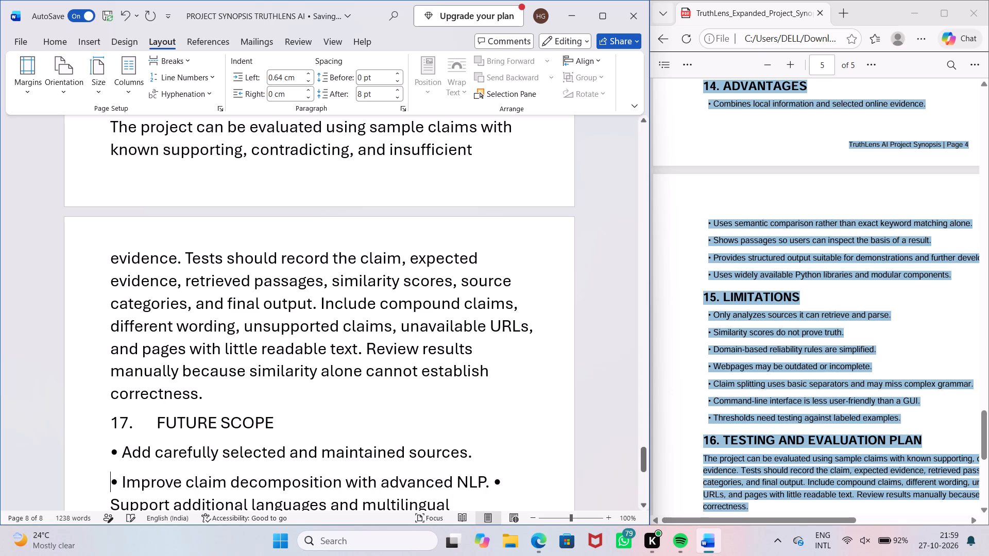
{"action": "left_click", "coordinate": [493, 483]}
{"action": "key", "text": "Return"}
{"action": "scroll", "coordinate": [453, 446], "scroll_direction": "down", "scroll_amount": 4}
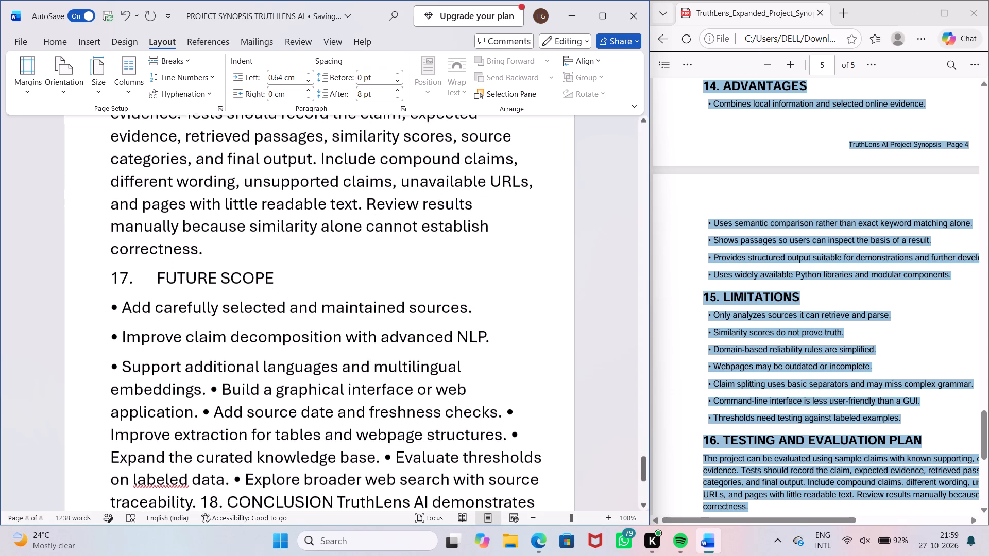
{"action": "left_click", "coordinate": [208, 383]}
{"action": "key", "text": "Return"}
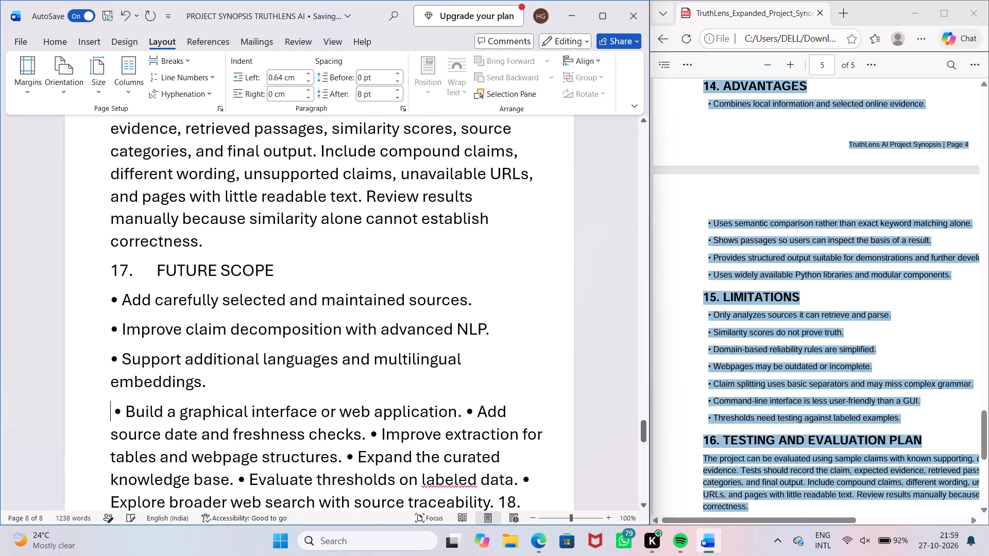
{"action": "scroll", "coordinate": [284, 420], "scroll_direction": "down", "scroll_amount": 2}
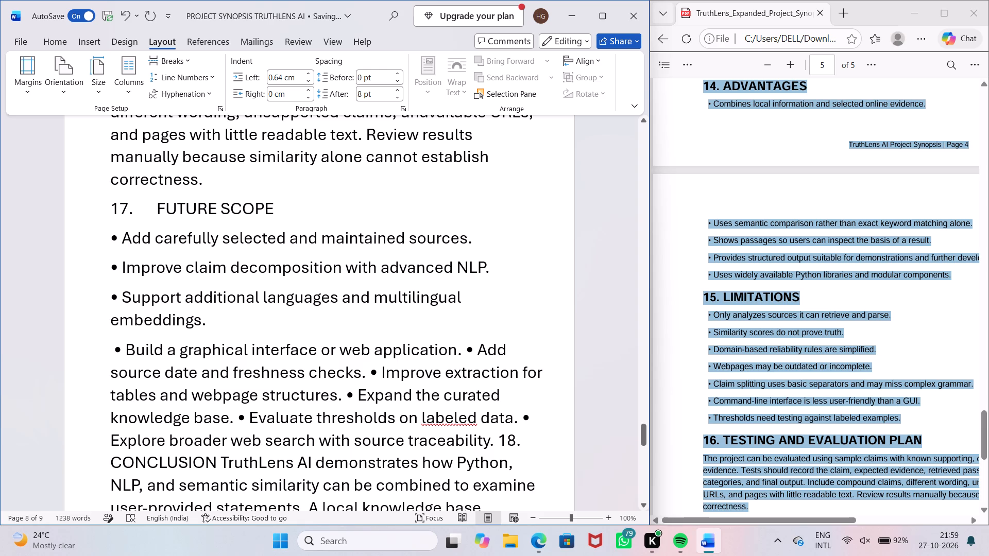
{"action": "left_click", "coordinate": [464, 349]}
{"action": "key", "text": "Return"}
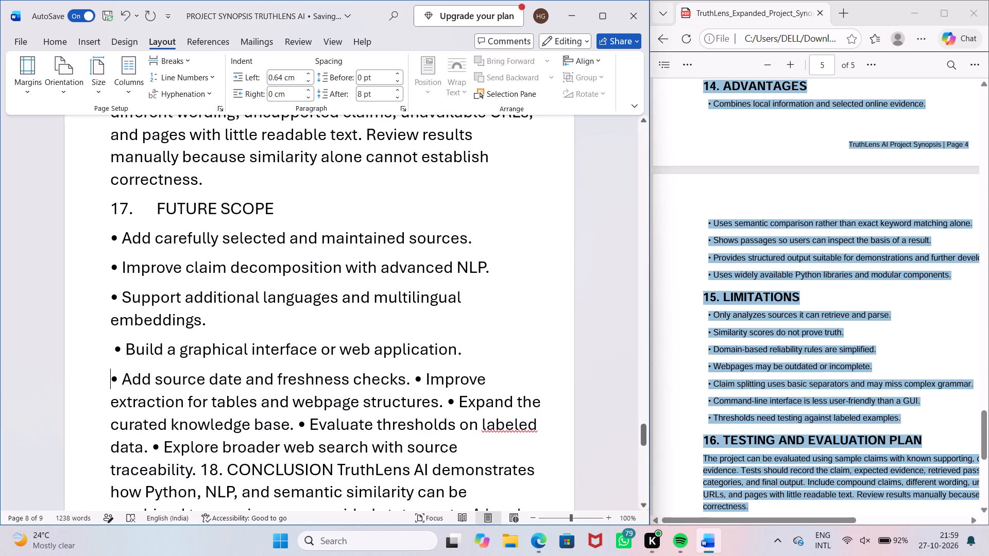
Split the remaining FUTURE SCOPE bullets onto separate lines, from Add source date and freshness checks through Explore broader web search.
{"action": "left_click", "coordinate": [413, 380]}
{"action": "key", "text": "Return"}
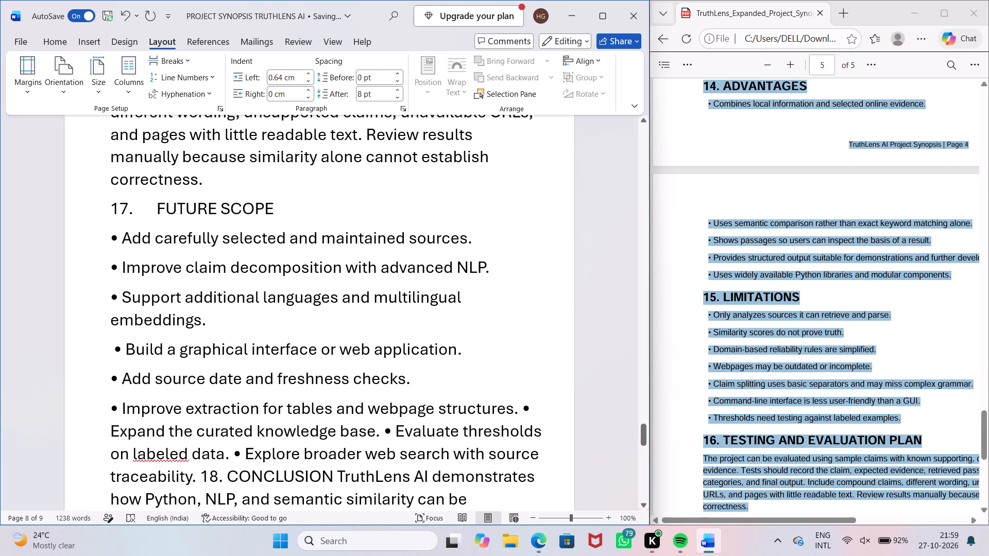
{"action": "left_click", "coordinate": [524, 408]}
{"action": "key", "text": "Return"}
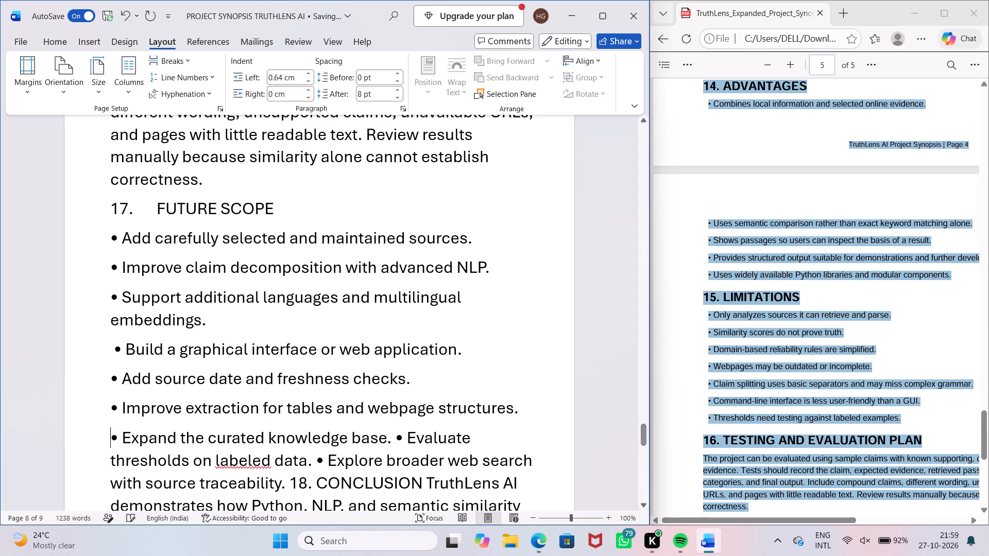
{"action": "left_click", "coordinate": [398, 438]}
{"action": "key", "text": "Return"}
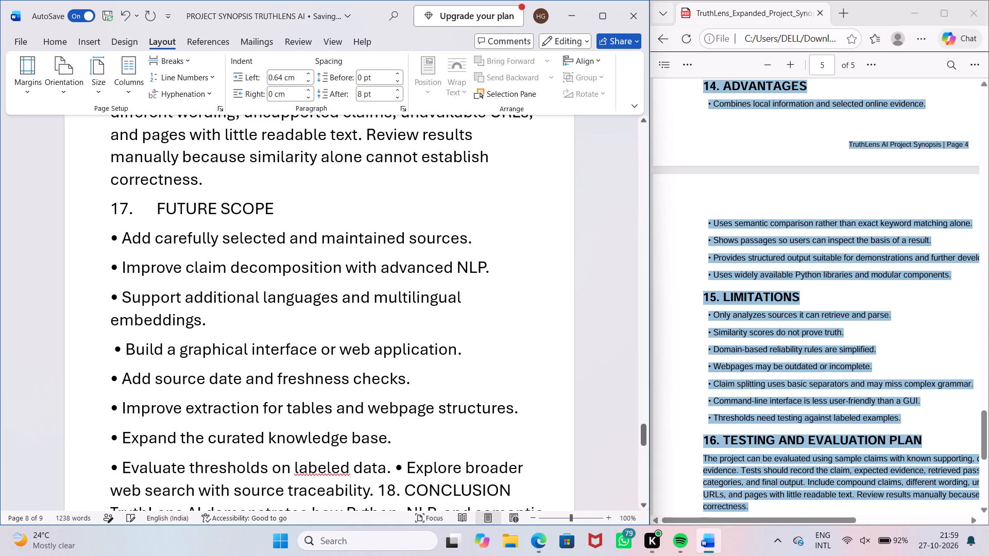
{"action": "left_click", "coordinate": [396, 468]}
{"action": "key", "text": "Return"}
Separate the heading "18. CONCLUSION" onto its own numbered line, with its paragraph below it unnumbered.
{"action": "scroll", "coordinate": [400, 424], "scroll_direction": "down", "scroll_amount": 4}
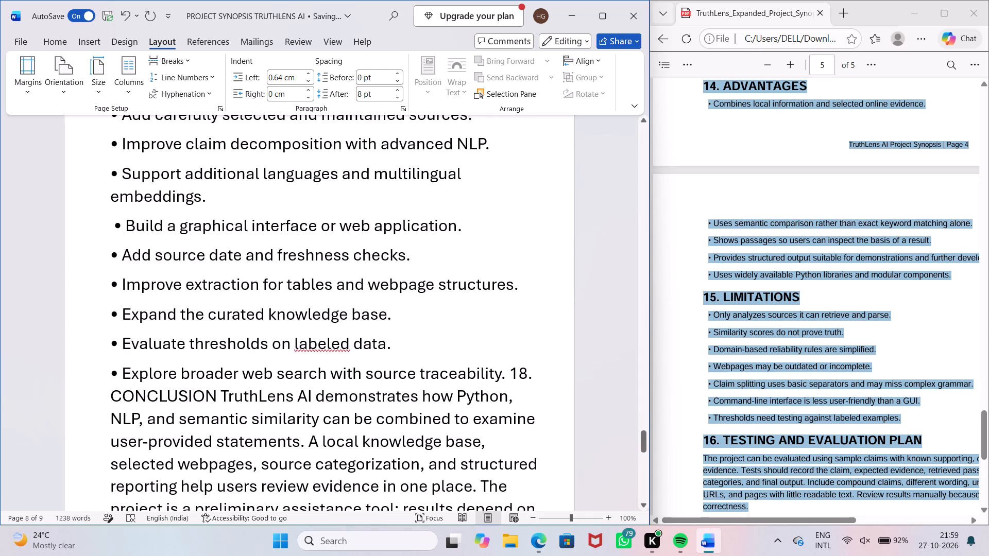
{"action": "left_click", "coordinate": [509, 370]}
{"action": "key", "text": "Return"}
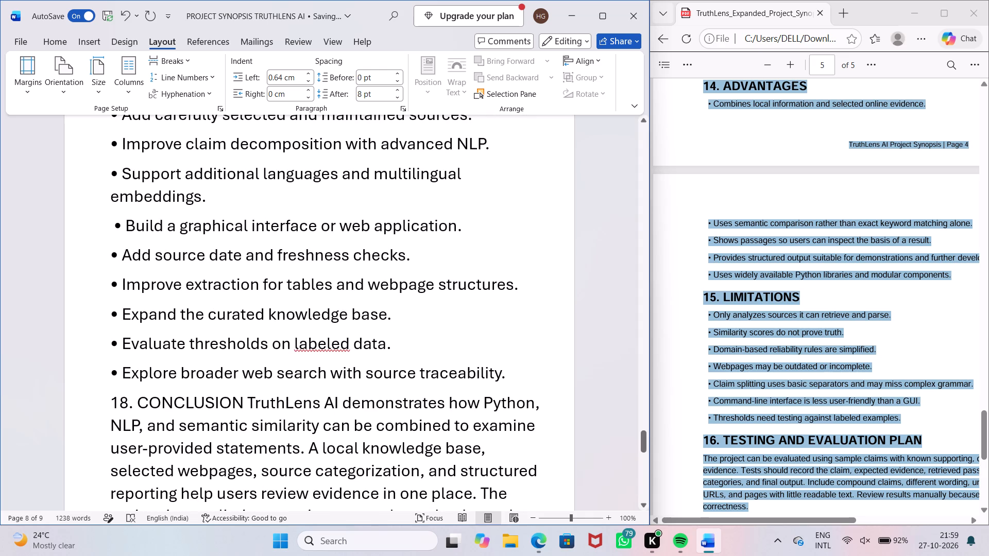
{"action": "left_click_drag", "start_coordinate": [247, 402], "coordinate": [268, 406]}
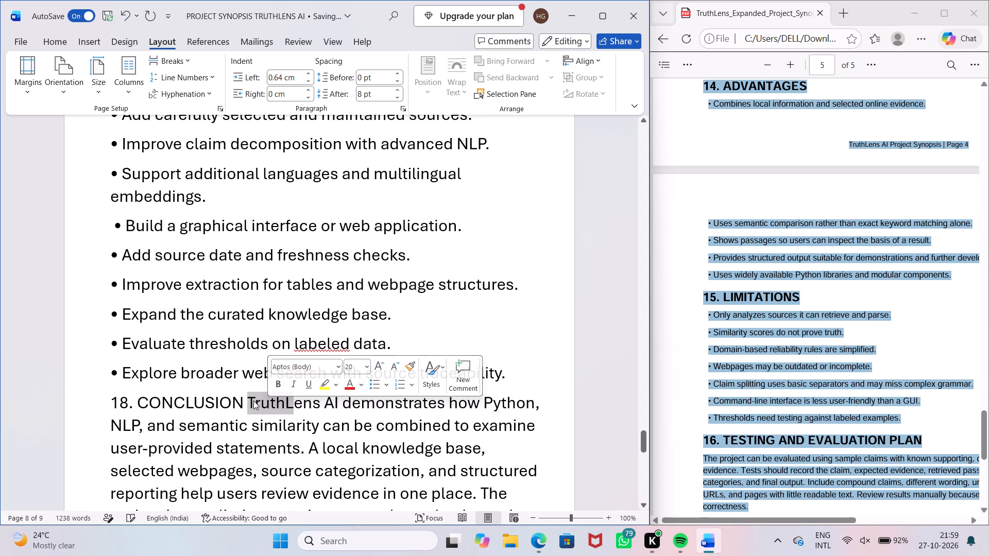
{"action": "left_click", "coordinate": [253, 401]}
{"action": "left_click", "coordinate": [247, 402]}
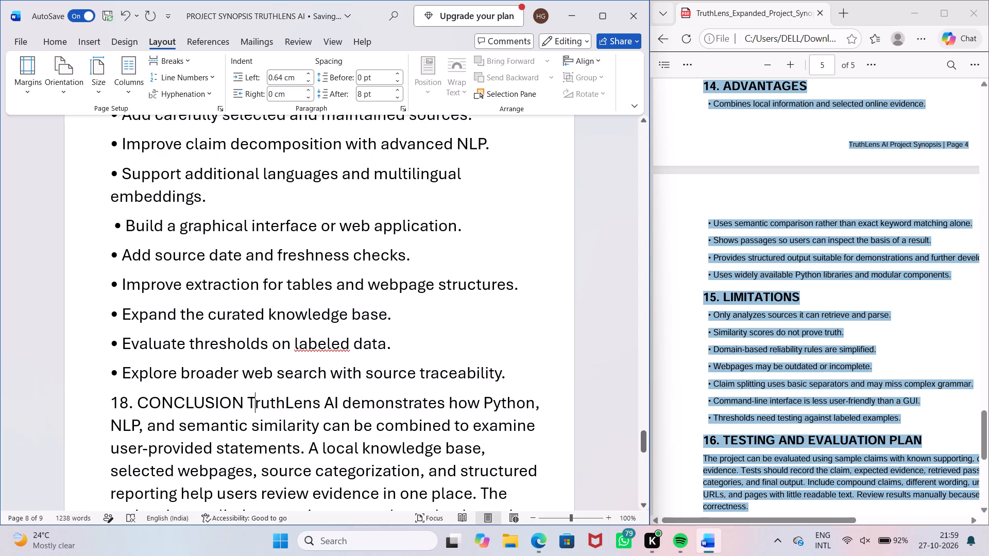
{"action": "key", "text": "Return"}
{"action": "key", "text": "BackSpace"}
{"action": "key", "text": "BackSpace"}
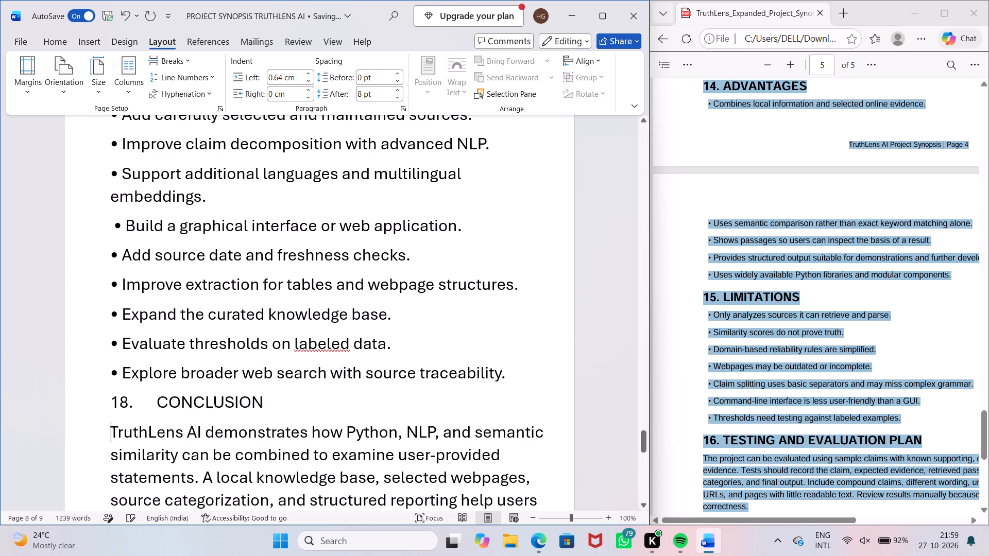
Review the restructured synopsis from the end of section 18, CONCLUSION, back to section 5, SCOPE.
{"action": "scroll", "coordinate": [464, 446], "scroll_direction": "down", "scroll_amount": 7}
{"action": "scroll", "coordinate": [413, 418], "scroll_direction": "down", "scroll_amount": 5}
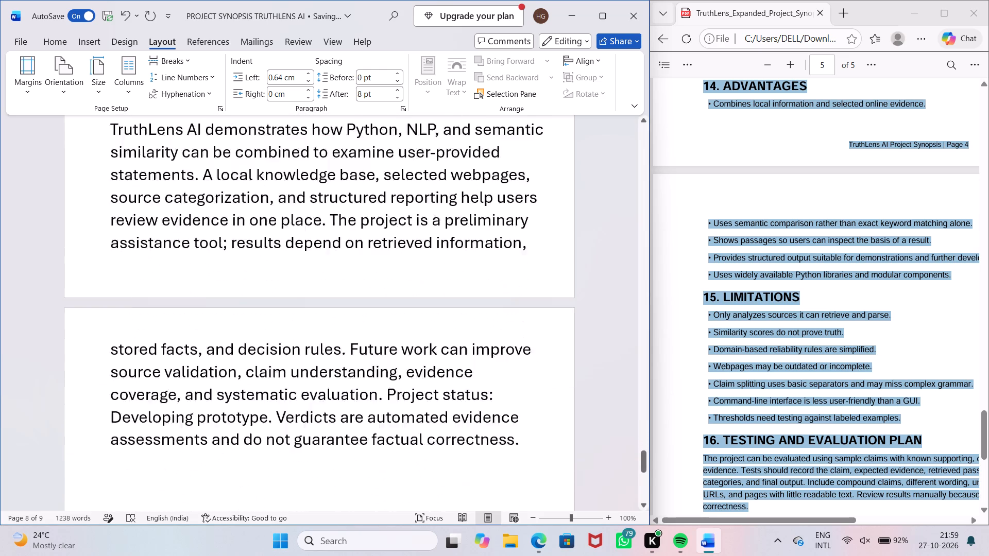
{"action": "scroll", "coordinate": [412, 418], "scroll_direction": "down", "scroll_amount": 1}
{"action": "scroll", "coordinate": [405, 412], "scroll_direction": "up", "scroll_amount": 20}
{"action": "scroll", "coordinate": [405, 412], "scroll_direction": "up", "scroll_amount": 2}
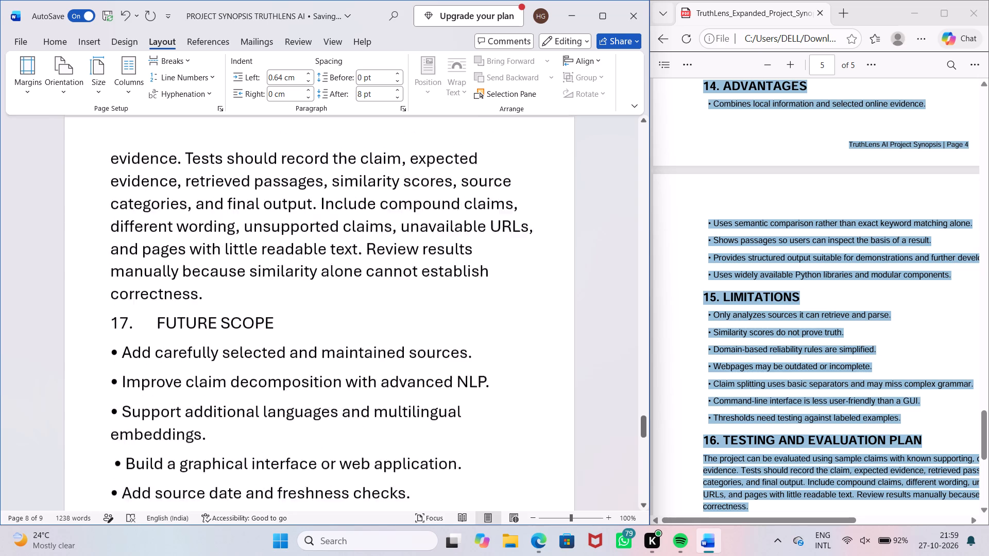
{"action": "scroll", "coordinate": [406, 398], "scroll_direction": "up", "scroll_amount": 20}
{"action": "scroll", "coordinate": [406, 398], "scroll_direction": "up", "scroll_amount": 19}
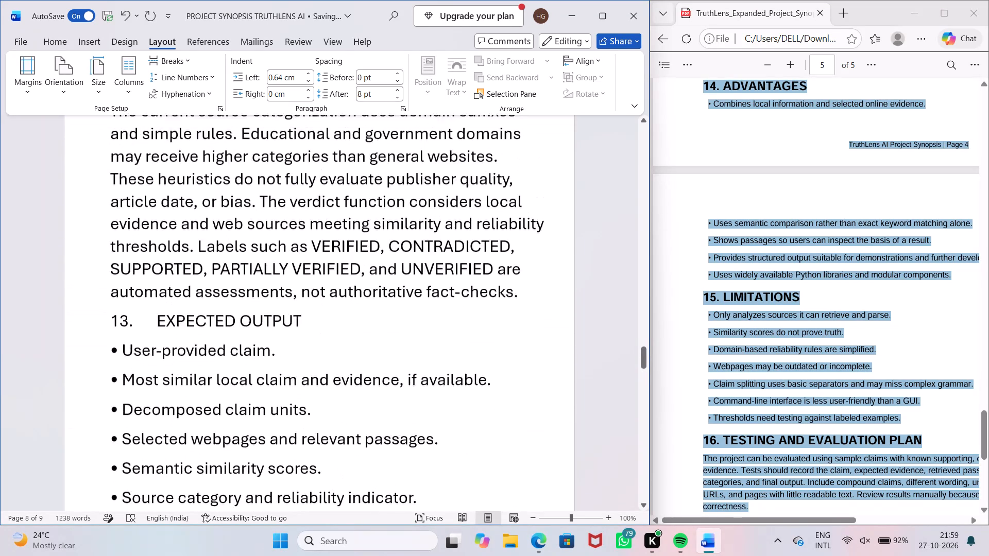
{"action": "scroll", "coordinate": [436, 396], "scroll_direction": "up", "scroll_amount": 20}
{"action": "scroll", "coordinate": [436, 396], "scroll_direction": "up", "scroll_amount": 20}
{"action": "scroll", "coordinate": [436, 396], "scroll_direction": "up", "scroll_amount": 3}
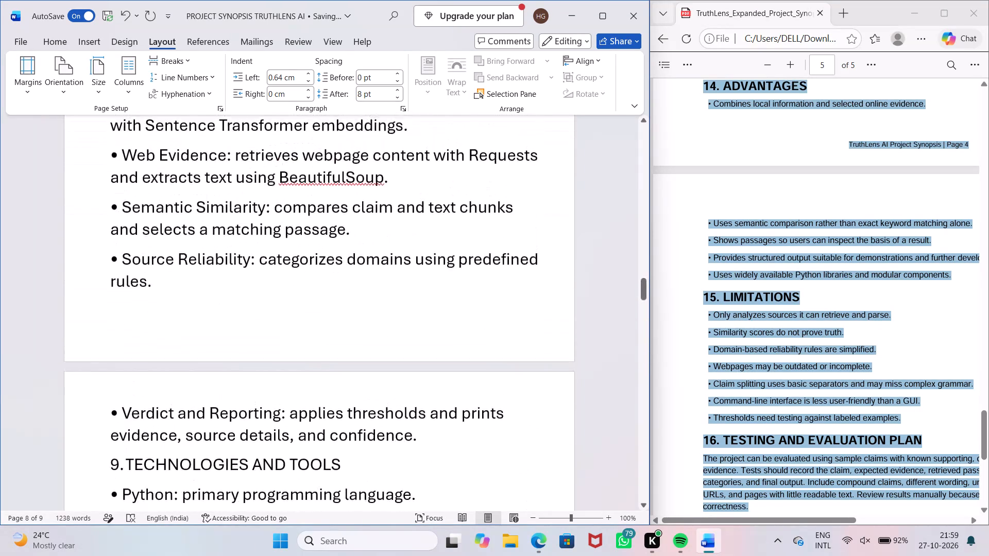
{"action": "scroll", "coordinate": [432, 396], "scroll_direction": "up", "scroll_amount": 18}
{"action": "scroll", "coordinate": [434, 387], "scroll_direction": "up", "scroll_amount": 7}
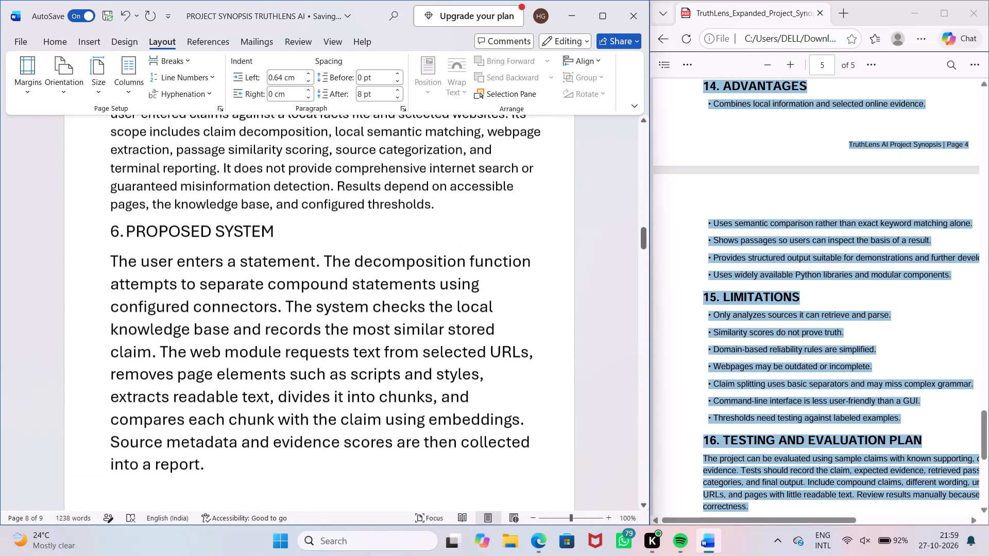
{"action": "scroll", "coordinate": [425, 364], "scroll_direction": "up", "scroll_amount": 12}
{"action": "scroll", "coordinate": [424, 364], "scroll_direction": "down", "scroll_amount": 9}
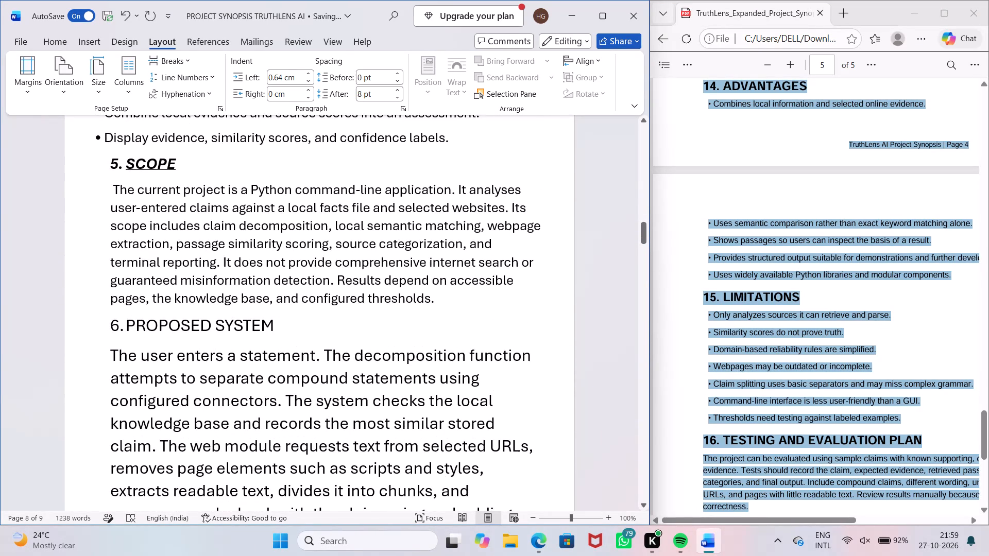
Select the section 6 heading "PROPOSED SYSTEM" and check its font settings.
{"action": "left_click_drag", "start_coordinate": [110, 327], "coordinate": [280, 332]}
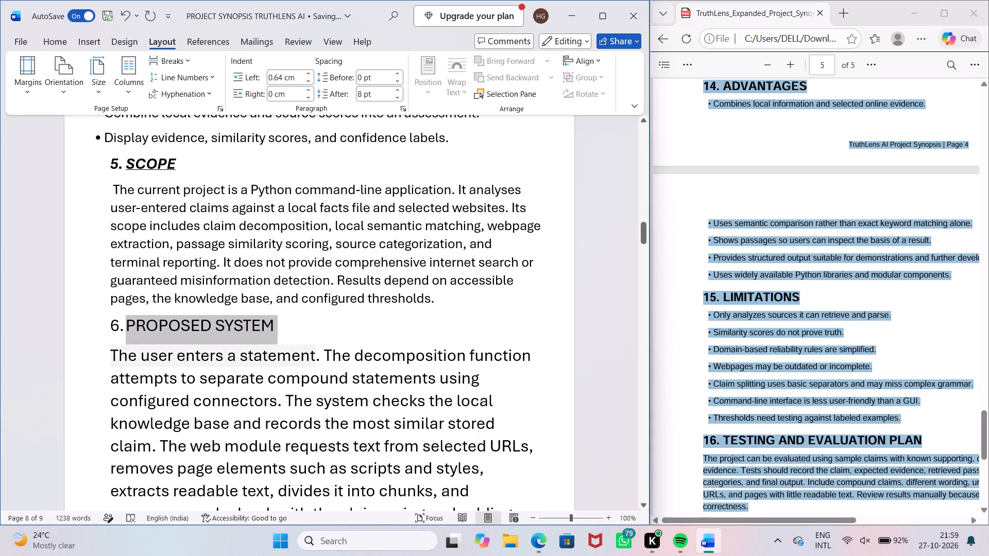
{"action": "left_click_drag", "start_coordinate": [280, 332], "coordinate": [277, 331]}
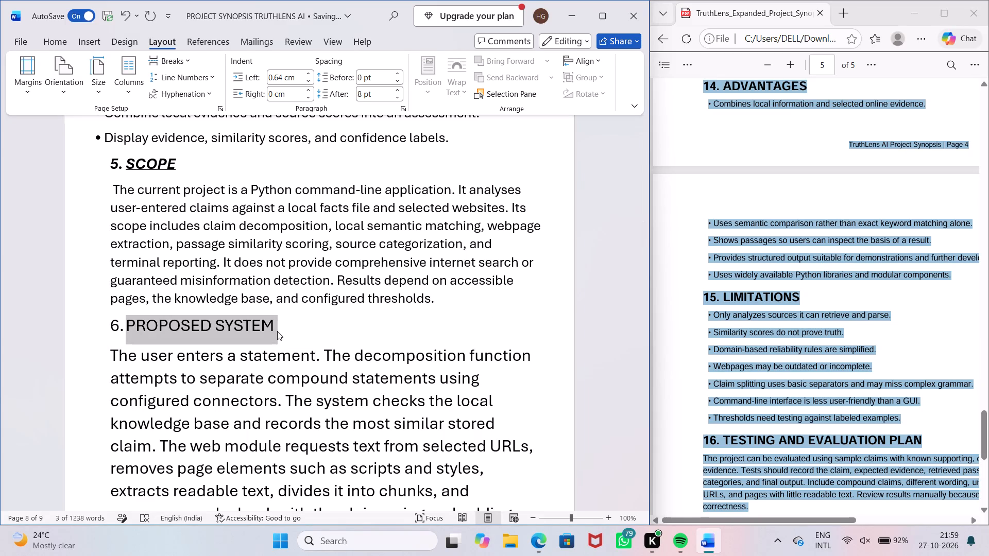
{"action": "key", "text": "ctrl+shift+p"}
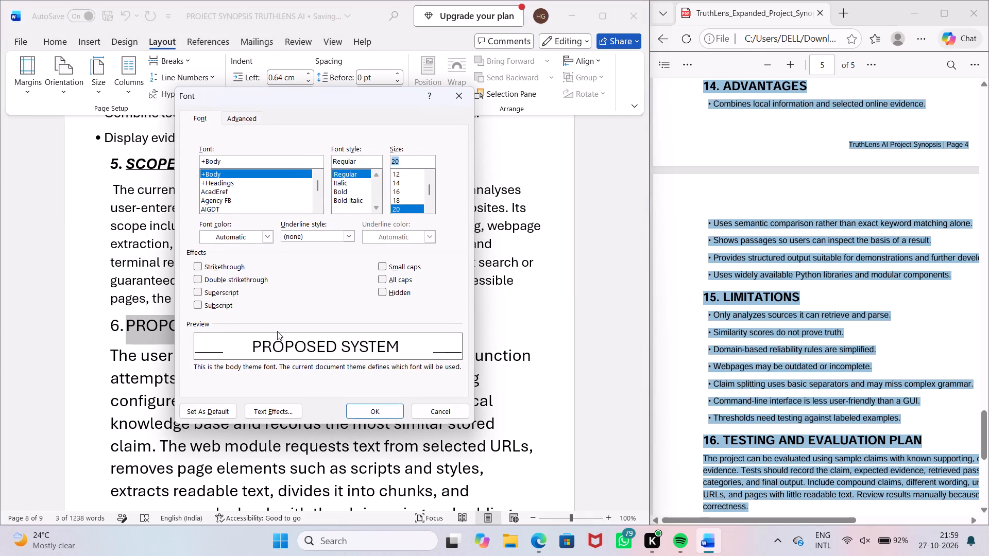
{"action": "key", "text": "Return"}
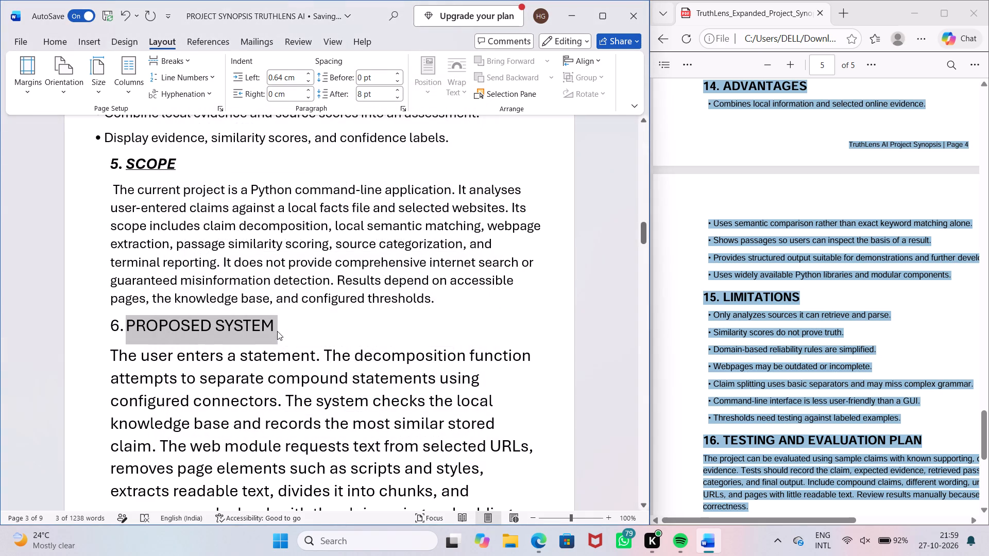
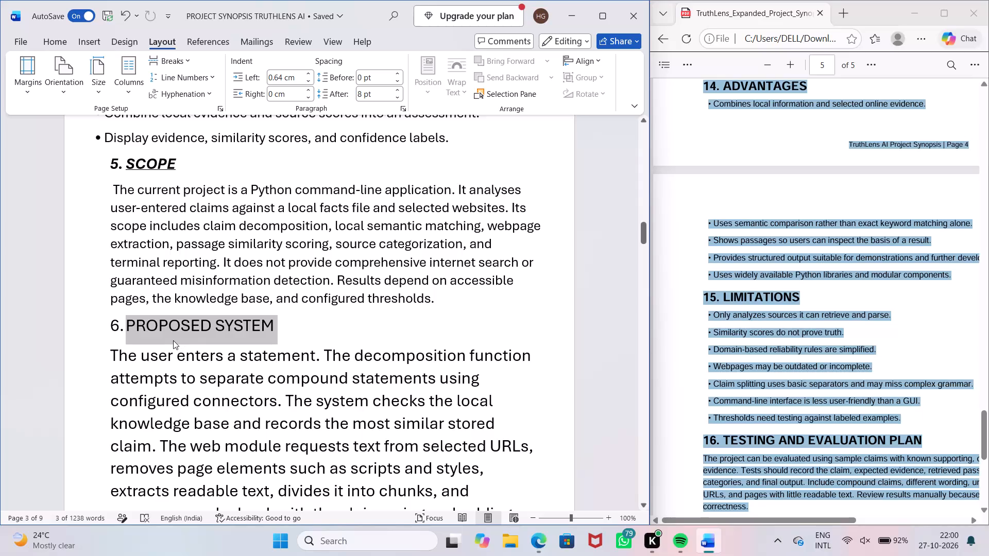
Make the section 6 heading "PROPOSED SYSTEM" bold, underlined and italic.
{"action": "key", "text": "ctrl+b"}
{"action": "key", "text": "ctrl+u"}
{"action": "key", "text": "ctrl+i"}
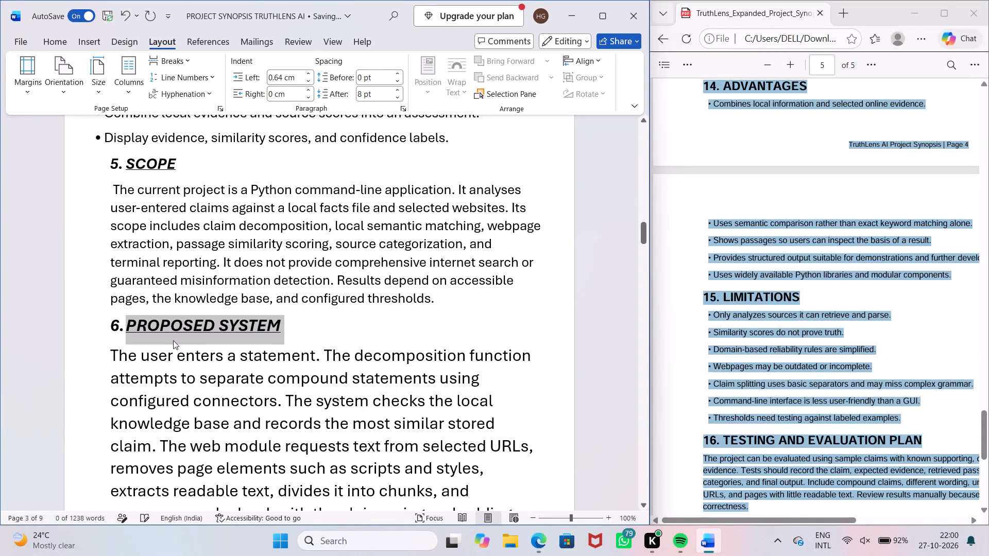
Set the font size of the whole PROPOSED SYSTEM paragraph to 18.
{"action": "key", "text": "Down"}
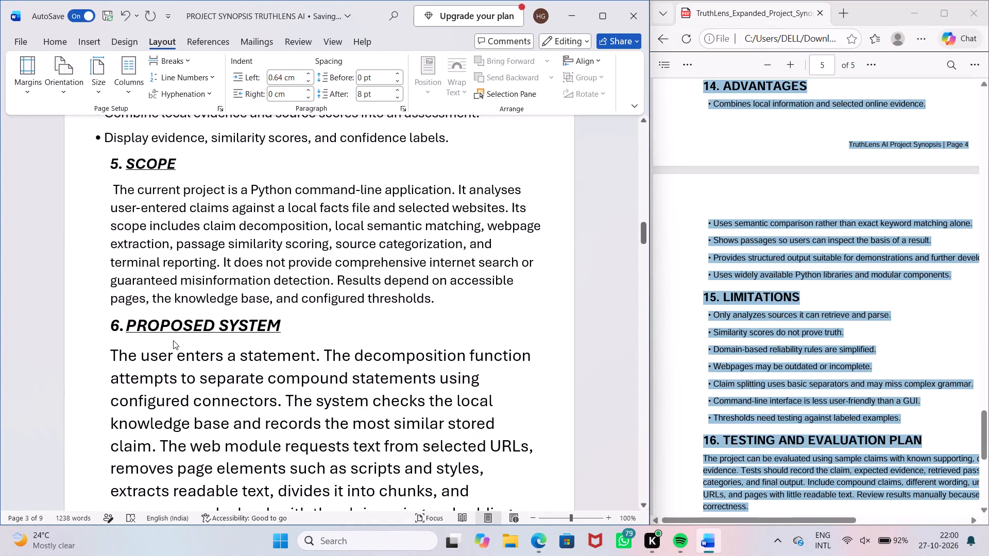
{"action": "key", "text": "Left"}
{"action": "key", "text": "Left"}
{"action": "key", "text": "Left"}
{"action": "key", "text": "Left"}
{"action": "key", "text": "Left"}
{"action": "key", "text": "Left"}
{"action": "key", "text": "Left"}
{"action": "key", "text": "Left"}
{"action": "key", "text": "Left"}
{"action": "key", "text": "Left"}
{"action": "key", "text": "Left"}
{"action": "key", "text": "Left"}
{"action": "key", "text": "Left"}
{"action": "key", "text": "Left"}
{"action": "key", "text": "Left"}
{"action": "key", "text": "Left"}
{"action": "key", "text": "Left"}
{"action": "key", "text": "Left"}
{"action": "key", "text": "Left"}
{"action": "key", "text": "Left"}
{"action": "key", "text": "Left"}
{"action": "key", "text": "Left"}
{"action": "key", "text": "Left"}
{"action": "key", "text": "Left"}
{"action": "key", "text": "Left"}
{"action": "key", "text": "Left"}
{"action": "key", "text": "Left"}
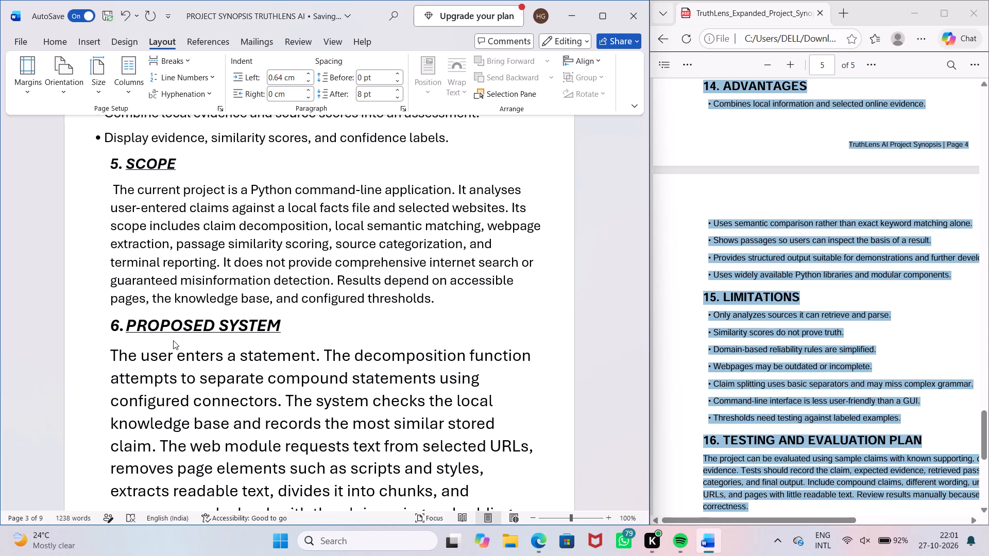
{"action": "key", "text": "Right"}
{"action": "key", "text": "Right"}
{"action": "key", "text": "Right"}
{"action": "key", "text": "shift+Down"}
{"action": "key", "text": "shift+Down"}
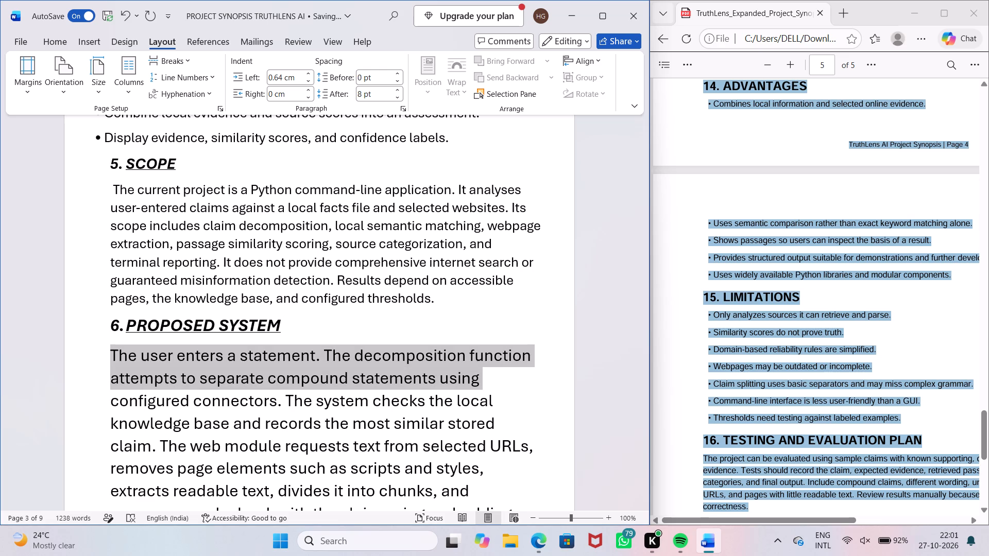
{"action": "key", "text": "shift+Down"}
{"action": "key", "text": "shift+Down"}
{"action": "key", "text": "shift+Down"}
{"action": "key", "text": "shift+Down"}
{"action": "key", "text": "shift+Down"}
{"action": "key", "text": "shift+Down"}
{"action": "key", "text": "shift+Down"}
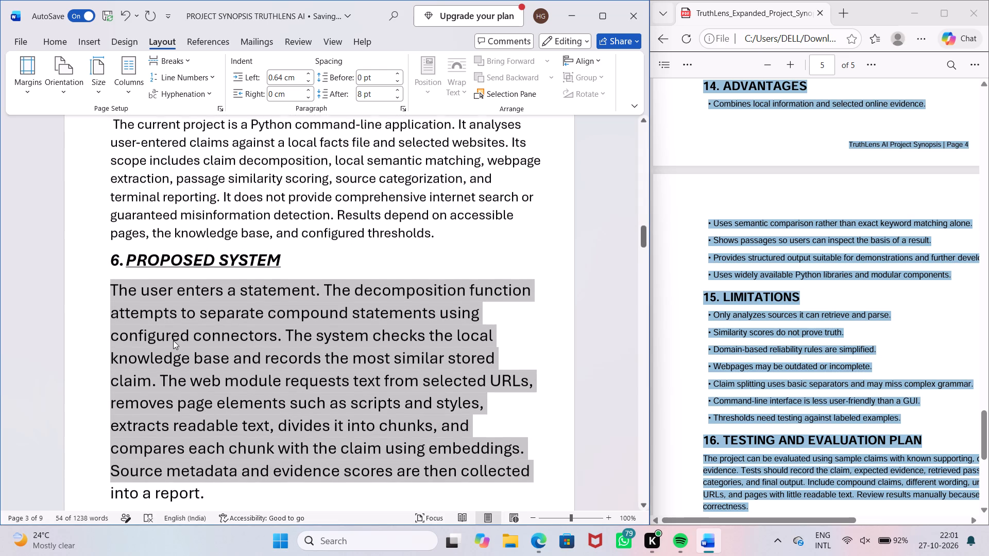
{"action": "key", "text": "shift+Down"}
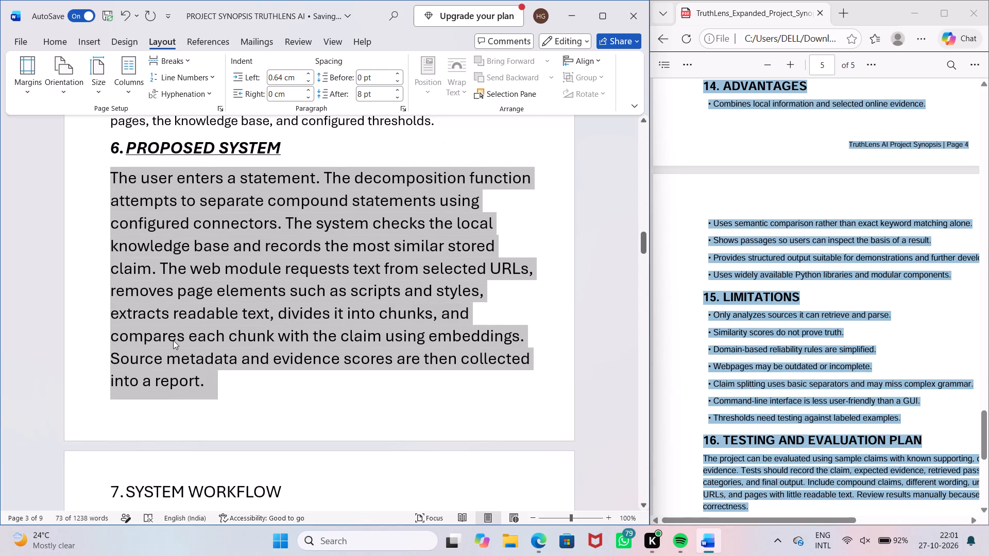
{"action": "key", "text": "ctrl+shift+p"}
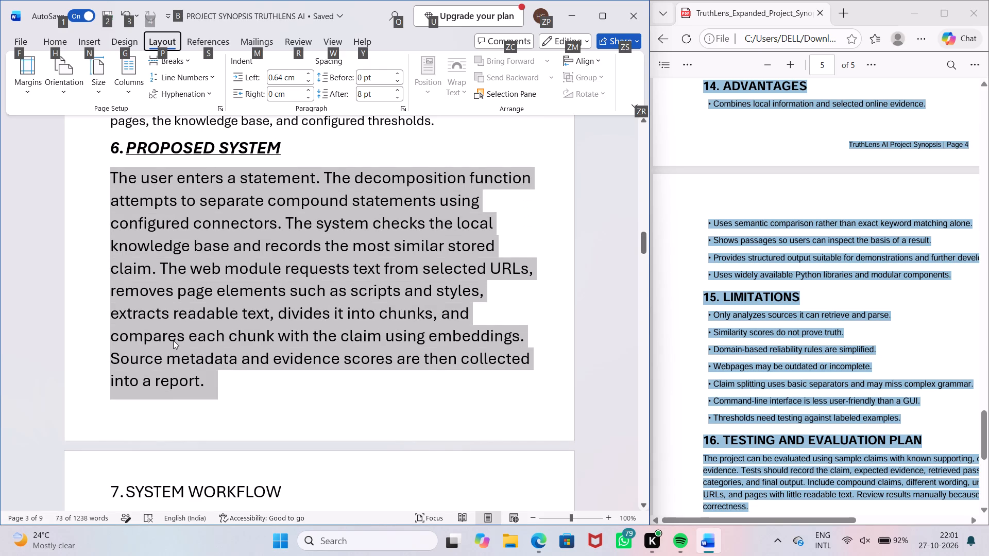
{"action": "key", "text": "ctrl+shift+p"}
{"action": "key", "text": "ctrl+shift+p"}
{"action": "key", "text": "ctrl+shift+p"}
{"action": "key", "text": "ctrl+shift+p"}
{"action": "key", "text": "ctrl+shift+p"}
{"action": "left_click", "coordinate": [89, 245]}
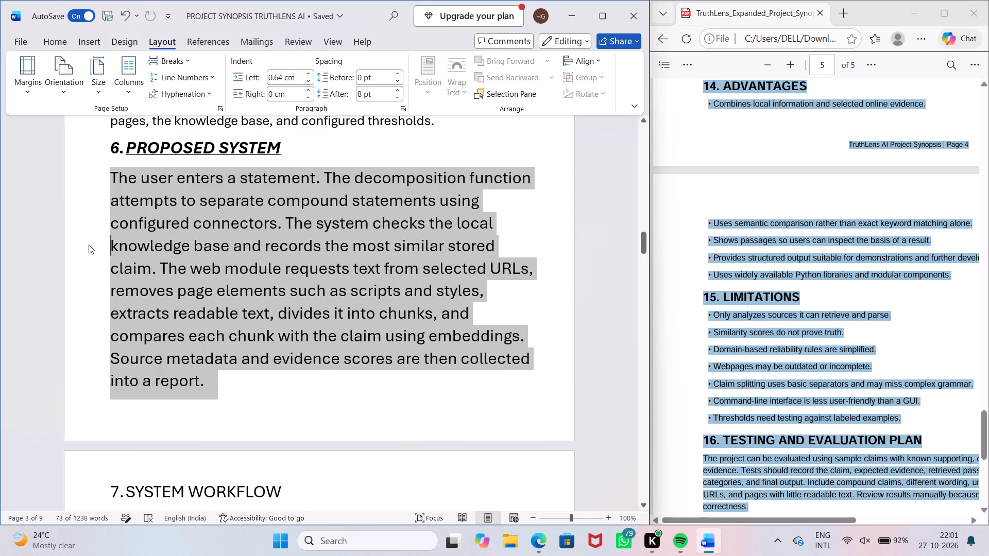
{"action": "left_click_drag", "start_coordinate": [112, 175], "coordinate": [203, 394]}
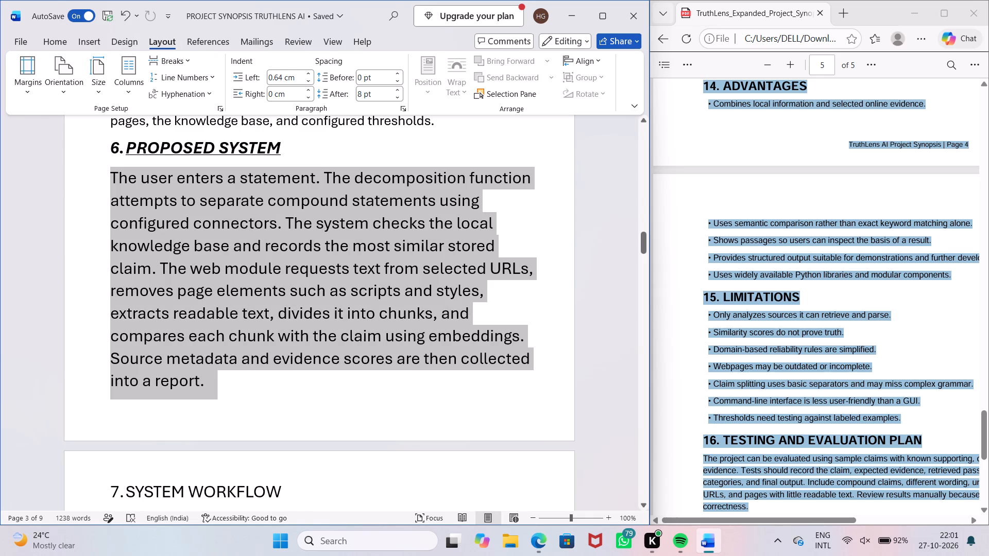
{"action": "left_click_drag", "start_coordinate": [203, 394], "coordinate": [209, 392]}
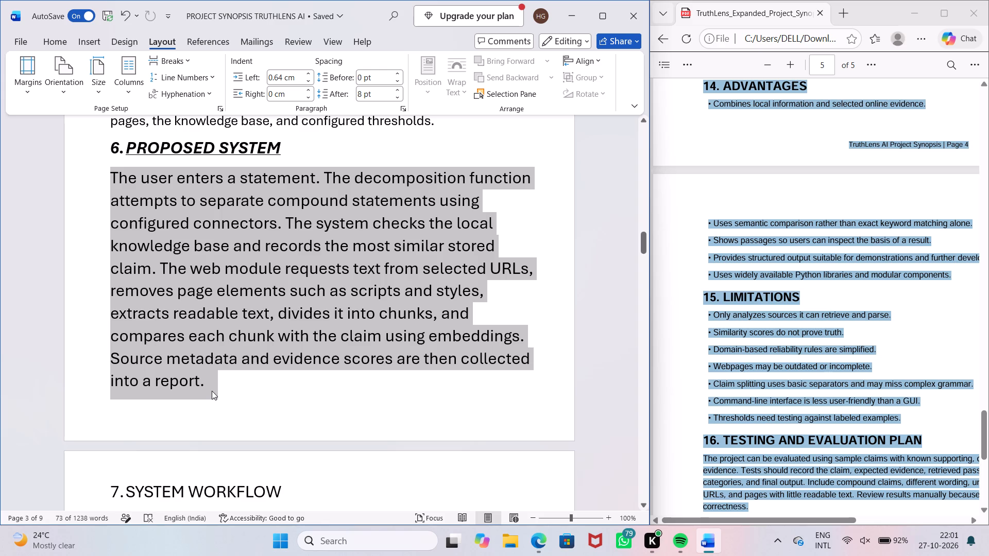
{"action": "key", "text": "ctrl+shift+p"}
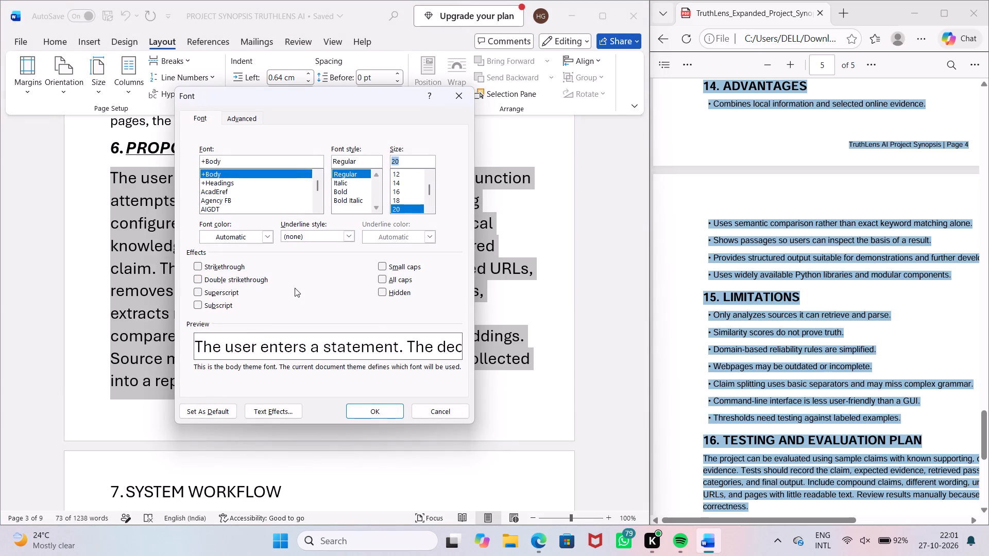
{"action": "key", "text": "Up"}
{"action": "key", "text": "Return"}
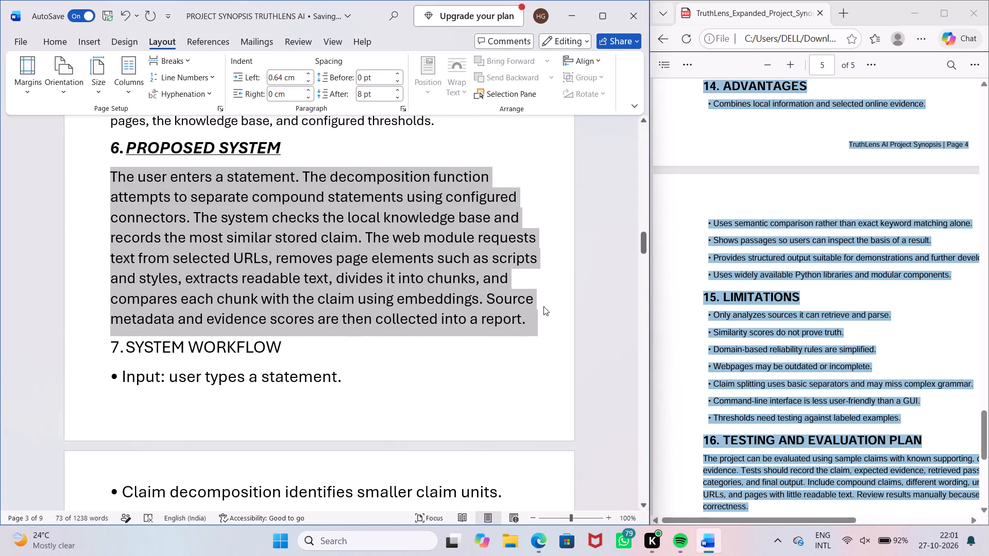
Make the section 7 heading "SYSTEM WORKFLOW" bold, underlined and italic, keeping its font size at 20.
{"action": "left_click_drag", "start_coordinate": [105, 343], "coordinate": [264, 368]}
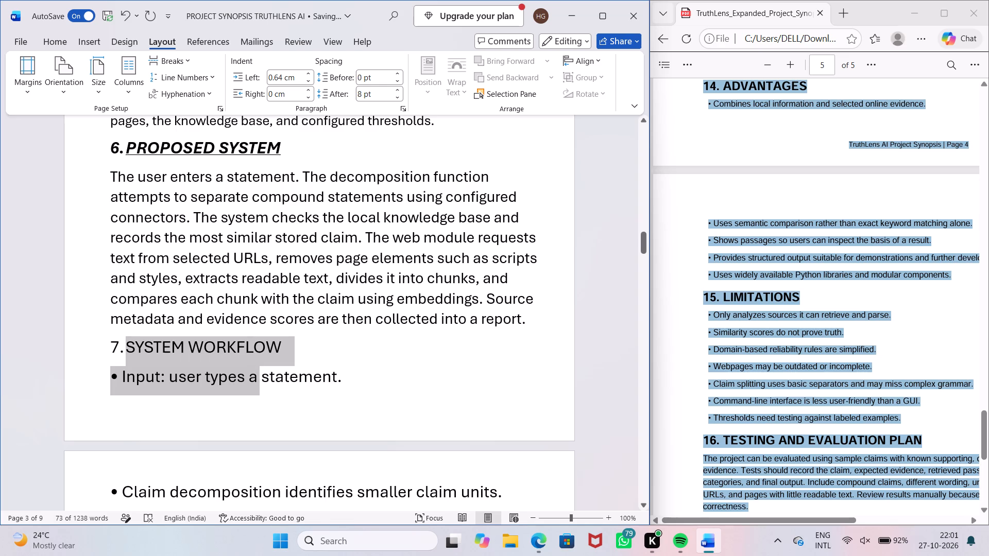
{"action": "left_click_drag", "start_coordinate": [264, 368], "coordinate": [281, 344]}
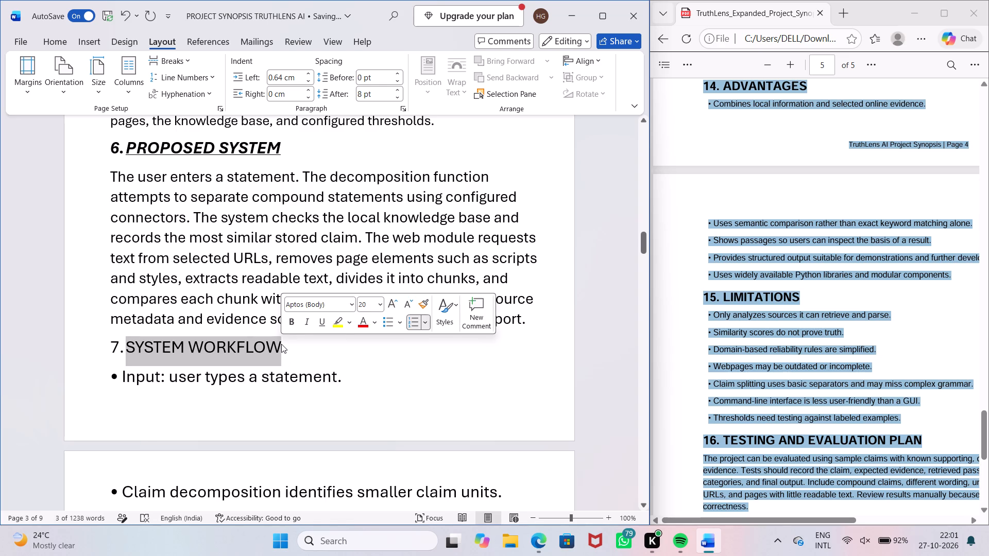
{"action": "key", "text": "ctrl+shift+p"}
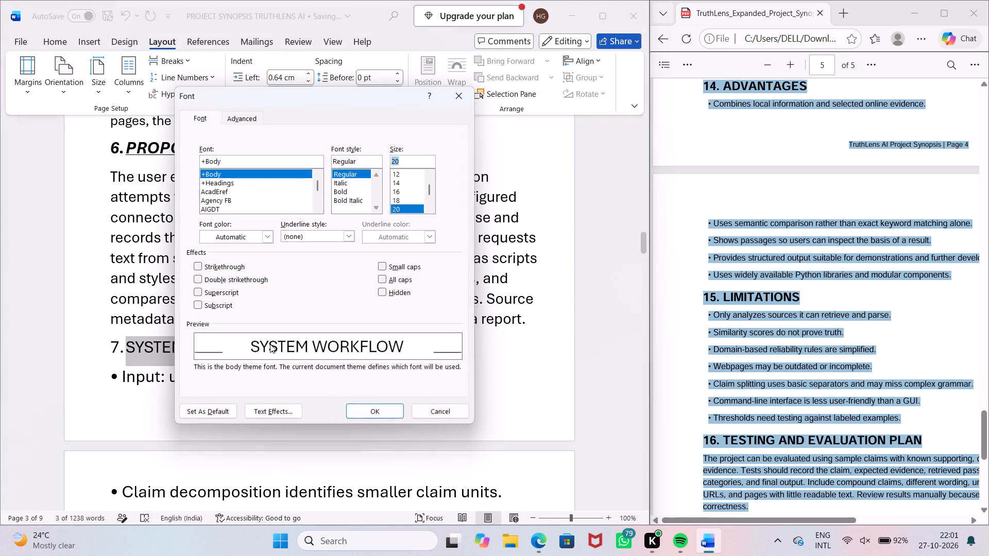
{"action": "key", "text": "Return"}
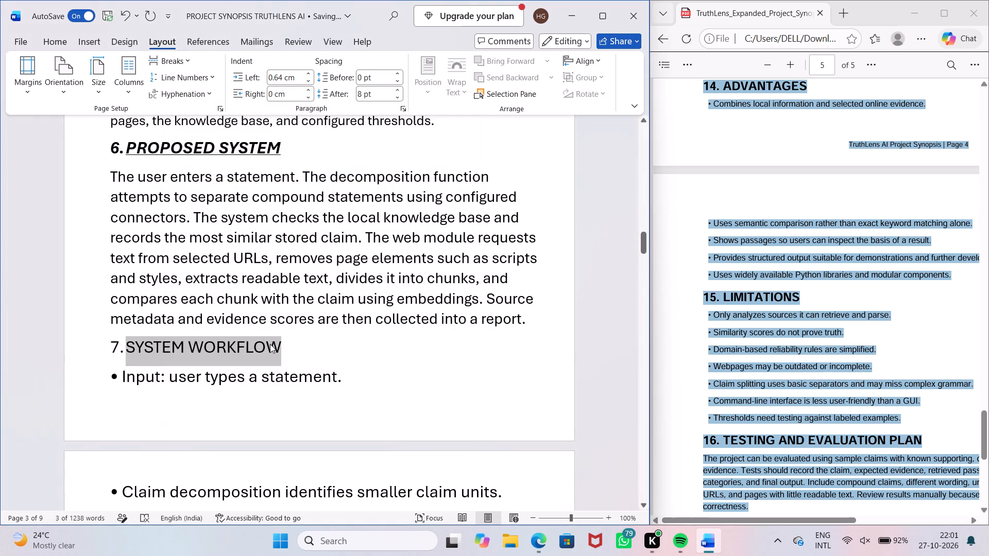
{"action": "key", "text": "ctrl+b"}
{"action": "key", "text": "ctrl+u"}
{"action": "key", "text": "ctrl+i"}
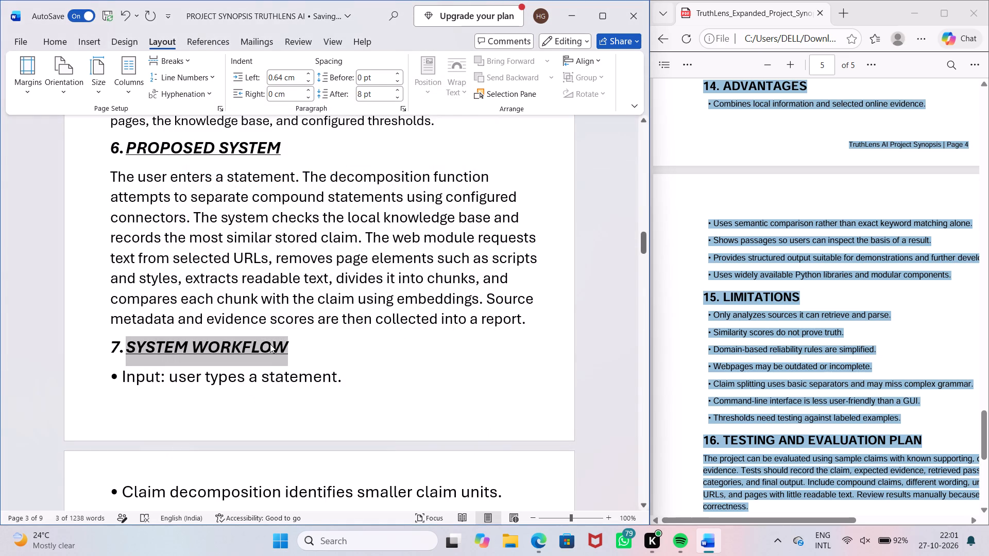
Set the SYSTEM WORKFLOW list text to font size 18, from "Input: user types a statement" through "Output displays the evidence report and verdict".
{"action": "key", "text": "Down"}
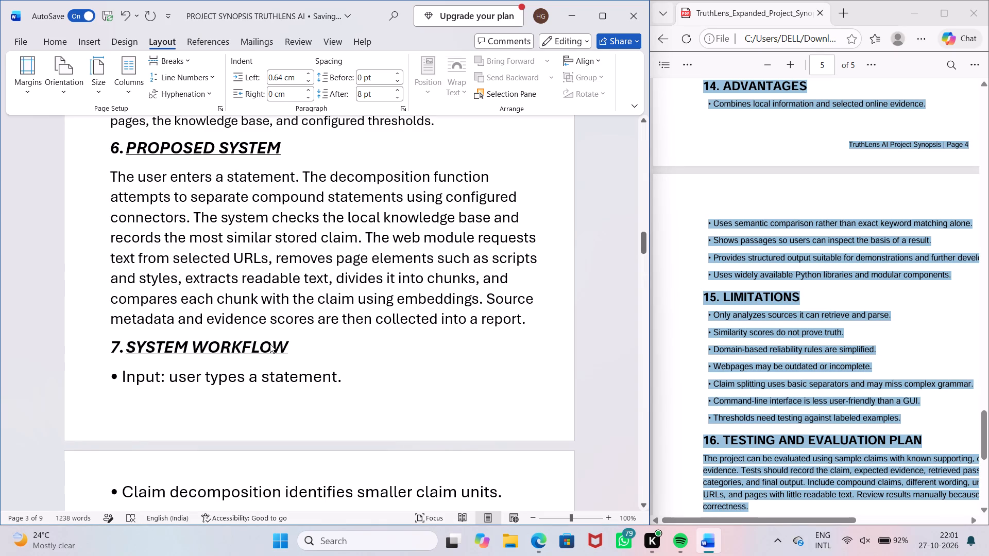
{"action": "key", "text": "Left"}
{"action": "key", "text": "Left"}
{"action": "key", "text": "Left"}
{"action": "key", "text": "Left"}
{"action": "key", "text": "Left"}
{"action": "key", "text": "Left"}
{"action": "key", "text": "Left"}
{"action": "key", "text": "Left"}
{"action": "key", "text": "Left"}
{"action": "key", "text": "Left"}
{"action": "key", "text": "Left"}
{"action": "key", "text": "Left"}
{"action": "key", "text": "Left"}
{"action": "key", "text": "Left"}
{"action": "key", "text": "Left"}
{"action": "key", "text": "Left"}
{"action": "key", "text": "Left"}
{"action": "key", "text": "Left"}
{"action": "key", "text": "Left"}
{"action": "key", "text": "Left"}
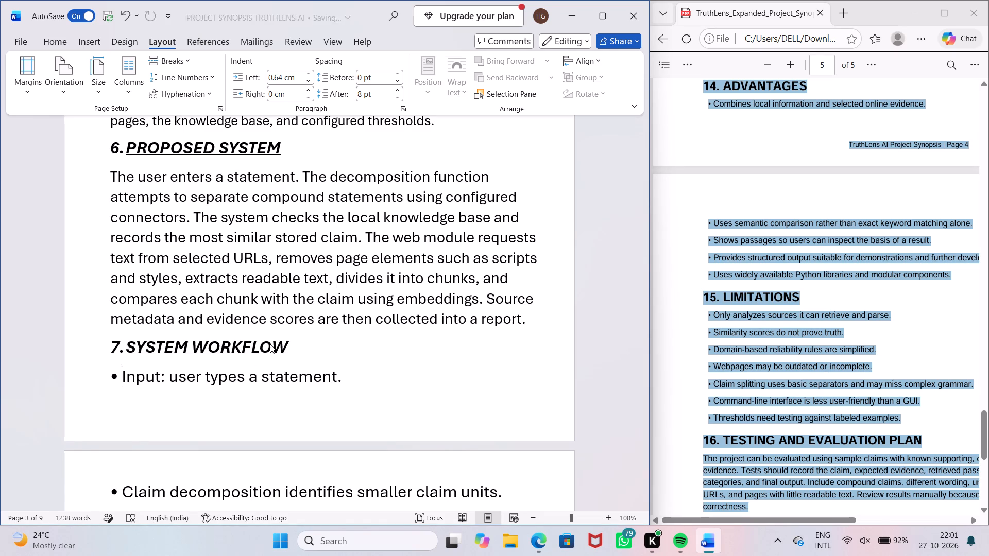
{"action": "key", "text": "shift+Down"}
{"action": "key", "text": "shift+Down"}
{"action": "key", "text": "shift+Down"}
{"action": "key", "text": "shift+Down"}
{"action": "key", "text": "shift+Down"}
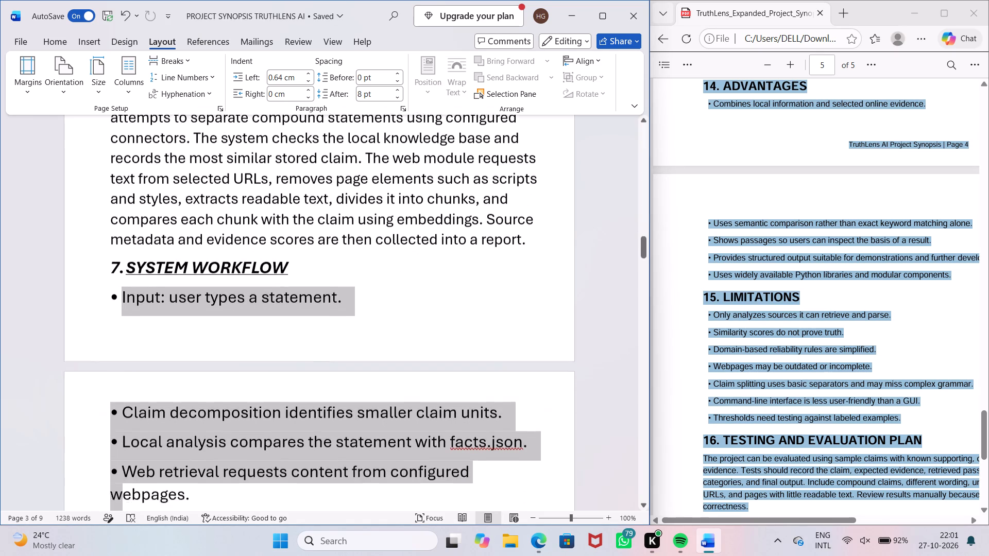
{"action": "key", "text": "shift+Down"}
{"action": "key", "text": "shift+Down"}
{"action": "key", "text": "shift+Down"}
{"action": "key", "text": "shift+Down"}
{"action": "key", "text": "shift+Down"}
{"action": "key", "text": "shift+Down"}
{"action": "key", "text": "shift+Down"}
{"action": "key", "text": "shift+Down"}
{"action": "key", "text": "shift+Up"}
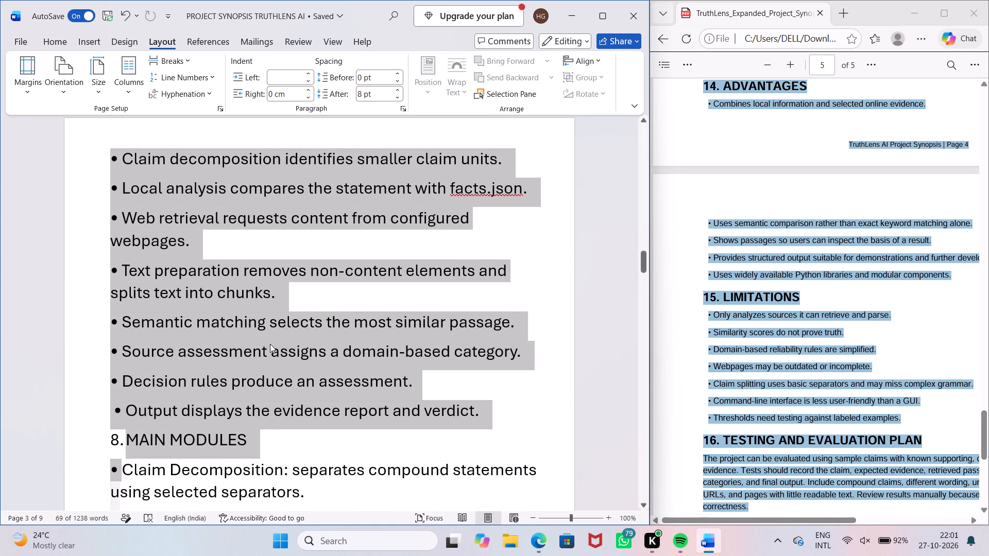
{"action": "key", "text": "shift+Up"}
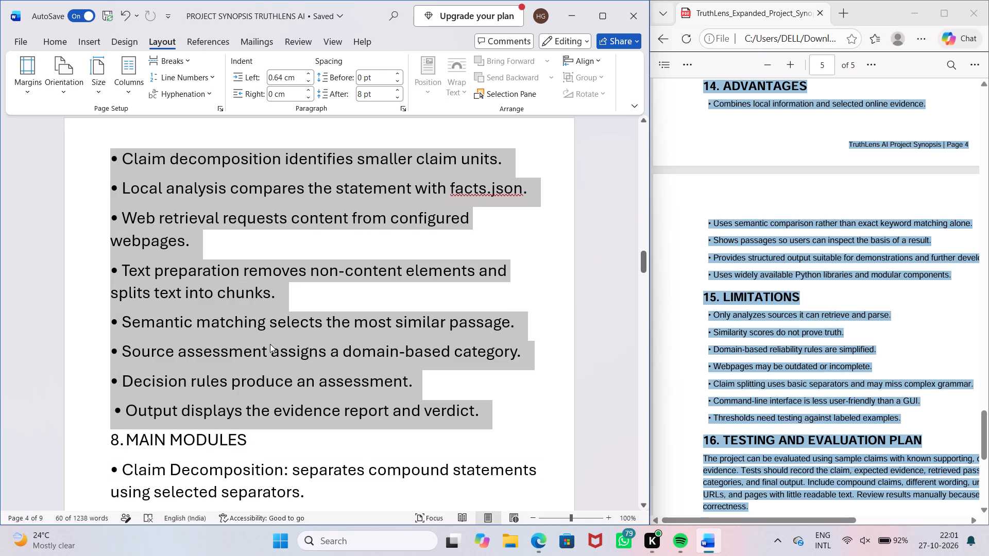
{"action": "key", "text": "ctrl+shift+p"}
{"action": "key", "text": "Up"}
{"action": "key", "text": "Return"}
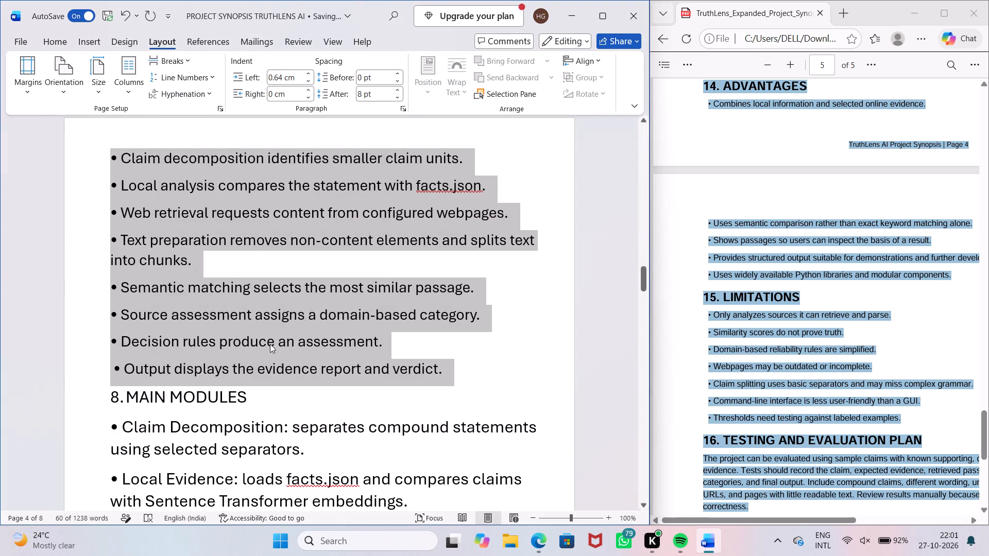
Set the bullet character before "Input: user types a statement" to font size 18.
{"action": "scroll", "coordinate": [270, 344], "scroll_direction": "up", "scroll_amount": 5}
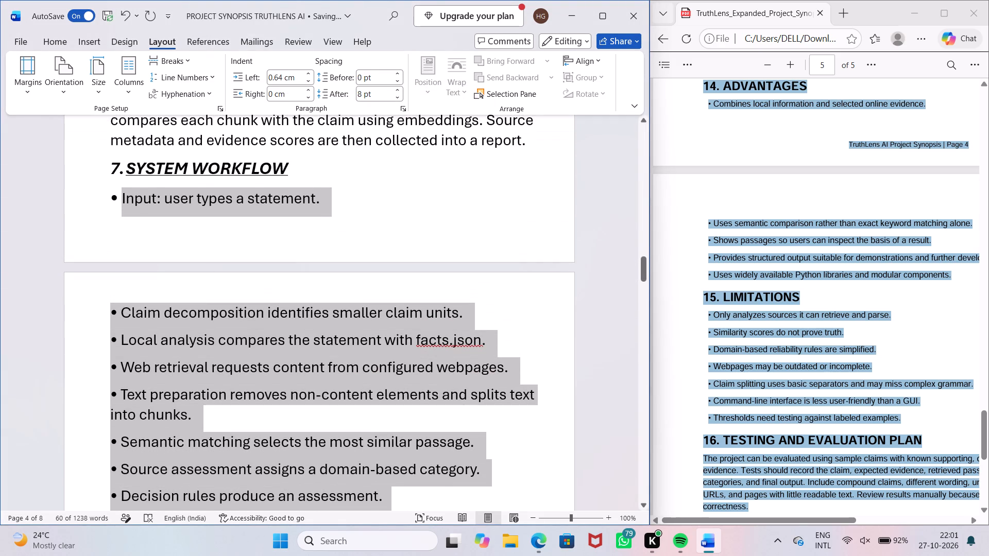
{"action": "left_click", "coordinate": [114, 198]}
{"action": "double_click", "coordinate": [114, 198]}
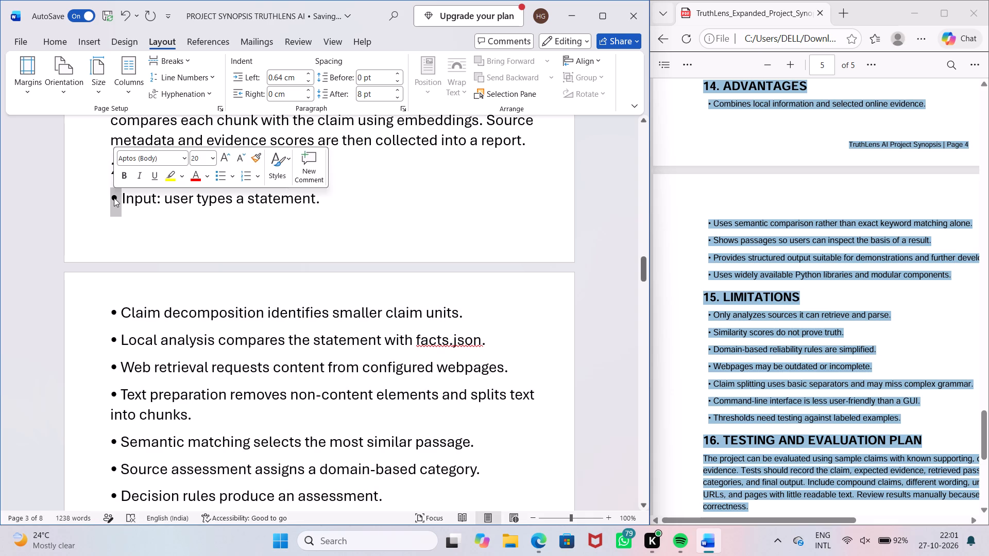
{"action": "key", "text": "ctrl+shift+p"}
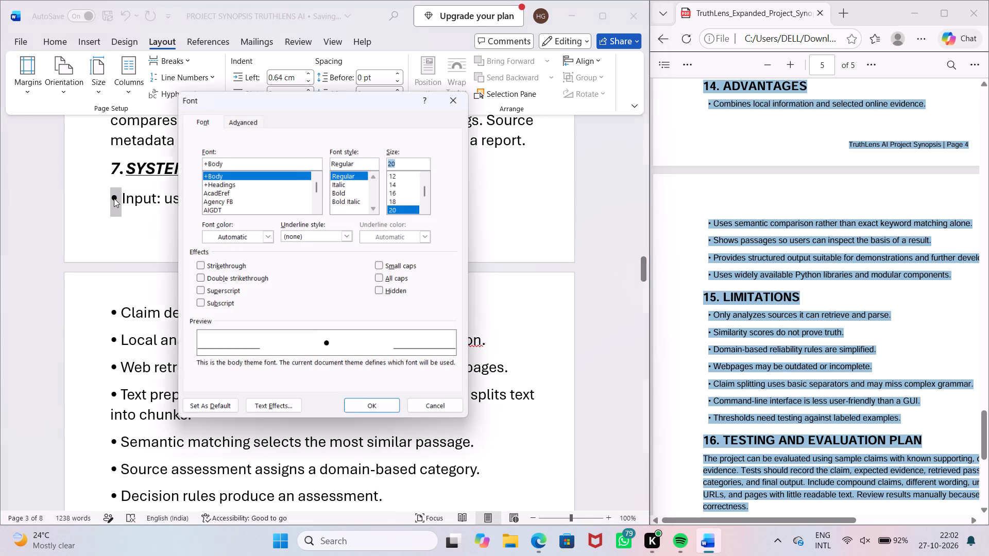
{"action": "key", "text": "Up"}
{"action": "key", "text": "Return"}
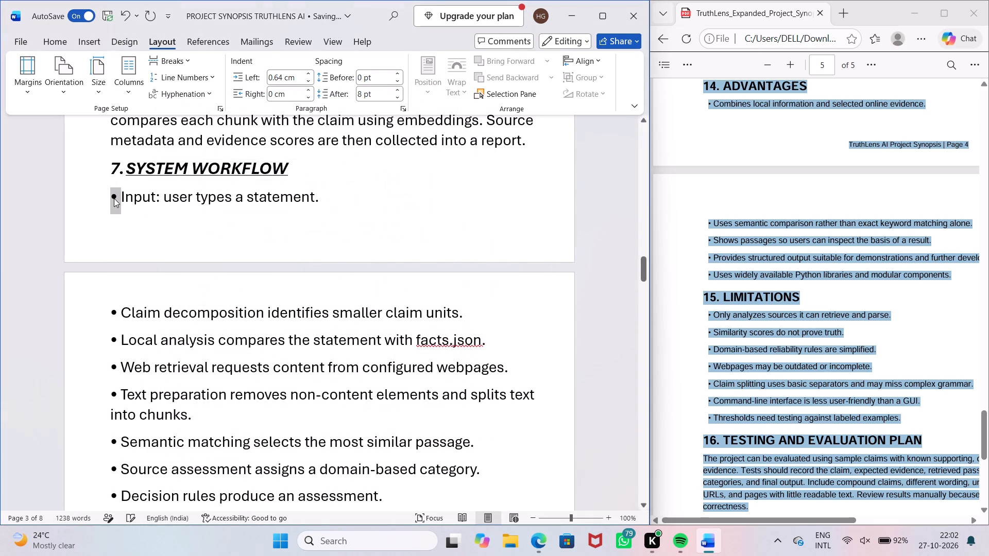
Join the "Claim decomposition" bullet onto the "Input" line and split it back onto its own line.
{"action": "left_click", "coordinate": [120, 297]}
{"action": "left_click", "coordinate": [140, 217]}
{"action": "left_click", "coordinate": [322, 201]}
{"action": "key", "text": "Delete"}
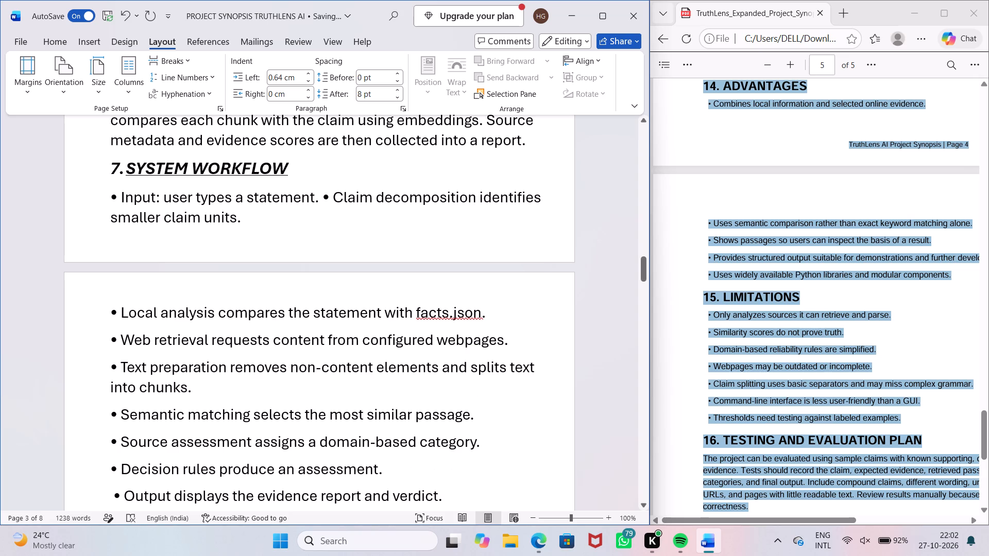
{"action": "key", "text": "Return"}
Move the SYSTEM WORKFLOW heading to the top of the next page, replacing its automatic list number with a typed "7.".
{"action": "left_click", "coordinate": [109, 171]}
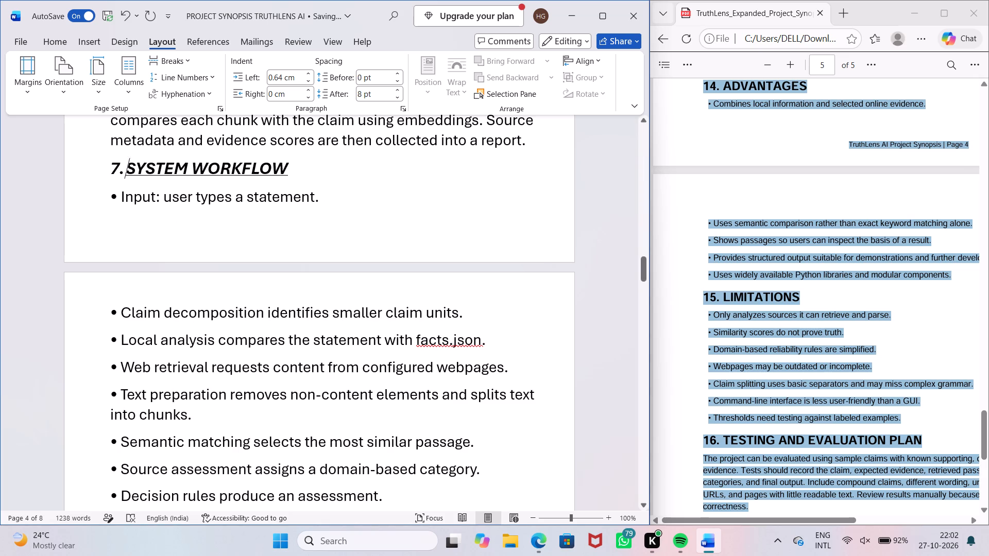
{"action": "key", "text": "Return"}
{"action": "key", "text": "BackSpace"}
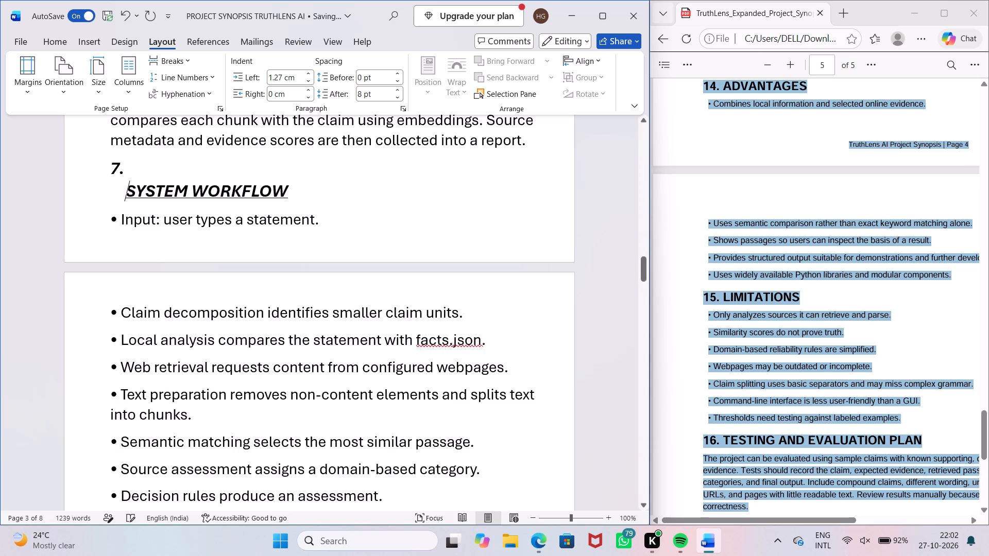
{"action": "key", "text": "BackSpace"}
{"action": "left_click", "coordinate": [115, 167]}
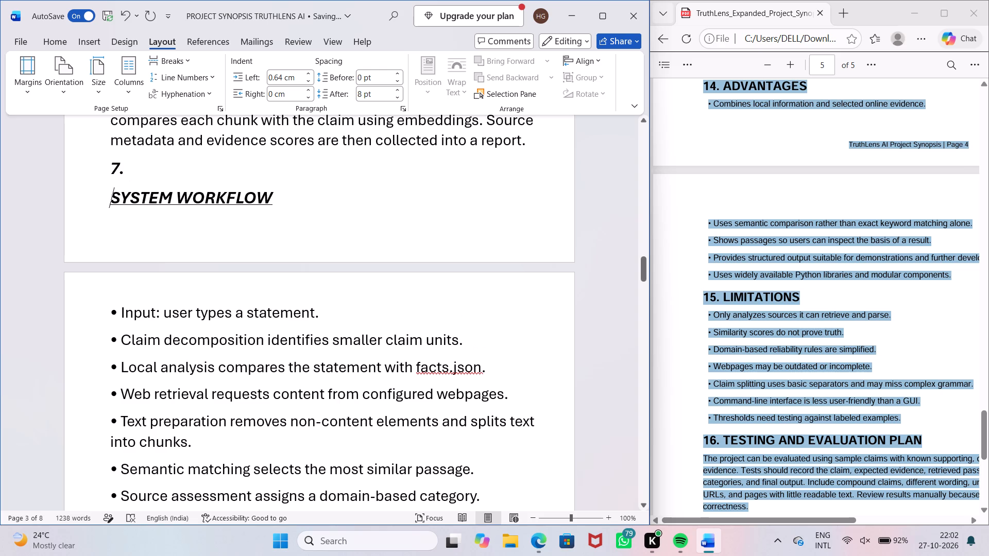
{"action": "key", "text": "Return"}
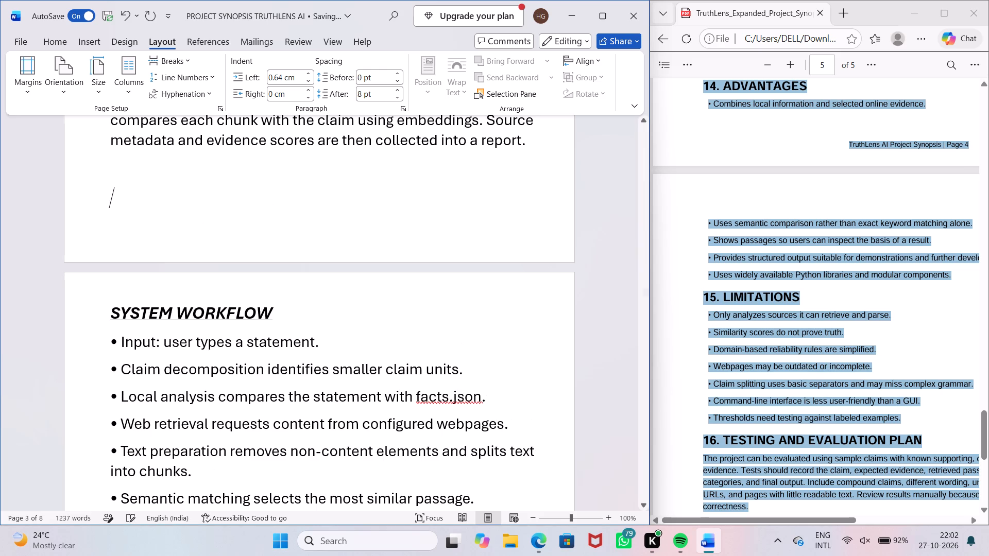
{"action": "left_click", "coordinate": [112, 315]}
{"action": "type", "text": "7."}
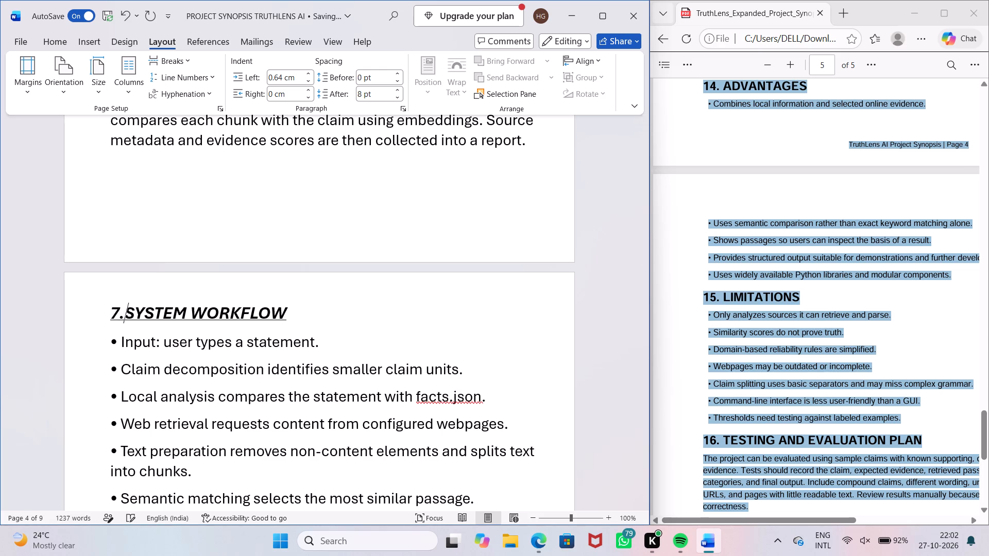
Format the typed "7." before SYSTEM WORKFLOW as bold and italic without underline.
{"action": "key", "text": "shift+Left"}
{"action": "key", "text": "shift+Left"}
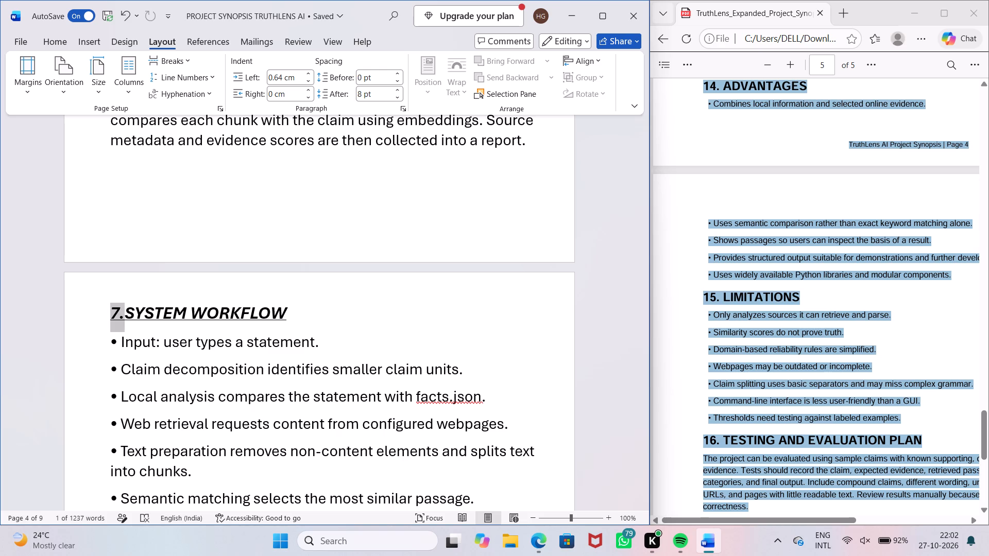
{"action": "key", "text": "ctrl+b"}
{"action": "key", "text": "ctrl+u"}
{"action": "key", "text": "ctrl+i"}
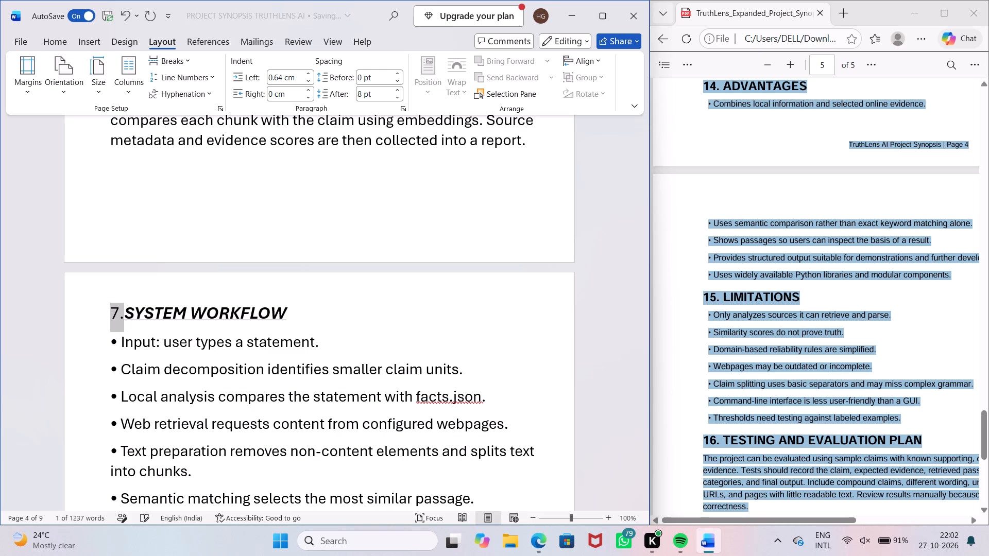
{"action": "scroll", "coordinate": [74, 308], "scroll_direction": "up", "scroll_amount": 5}
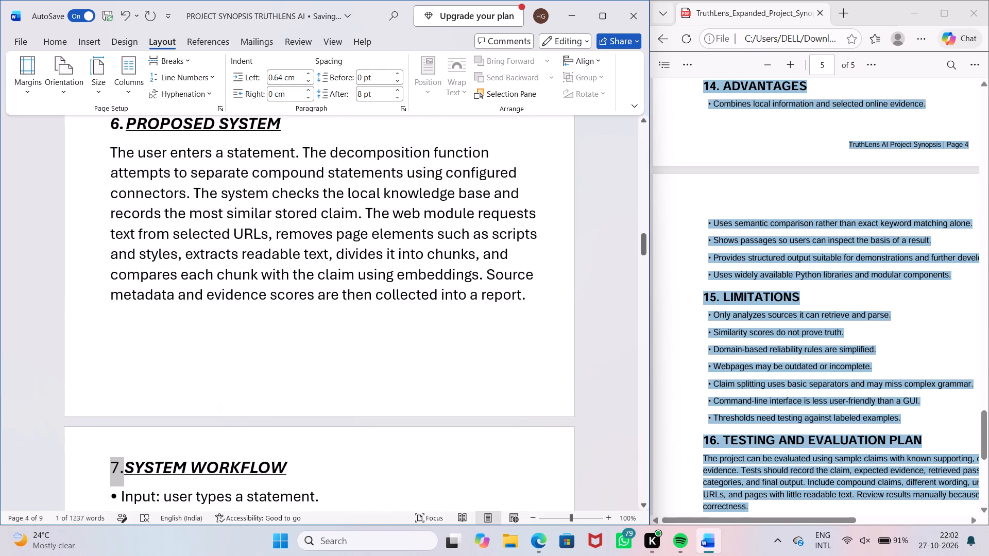
{"action": "scroll", "coordinate": [159, 269], "scroll_direction": "down", "scroll_amount": 3}
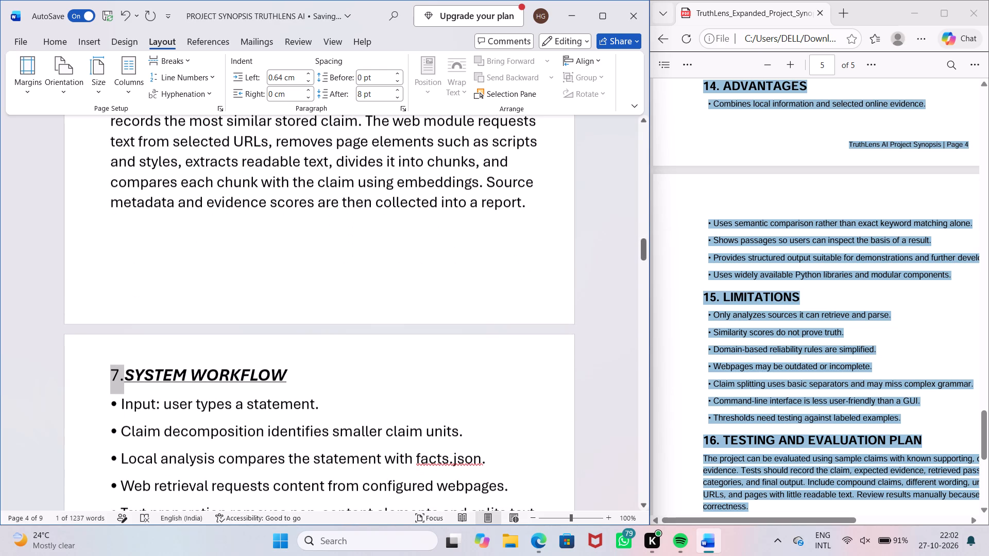
{"action": "key", "text": "ctrl+b"}
{"action": "key", "text": "ctrl+i"}
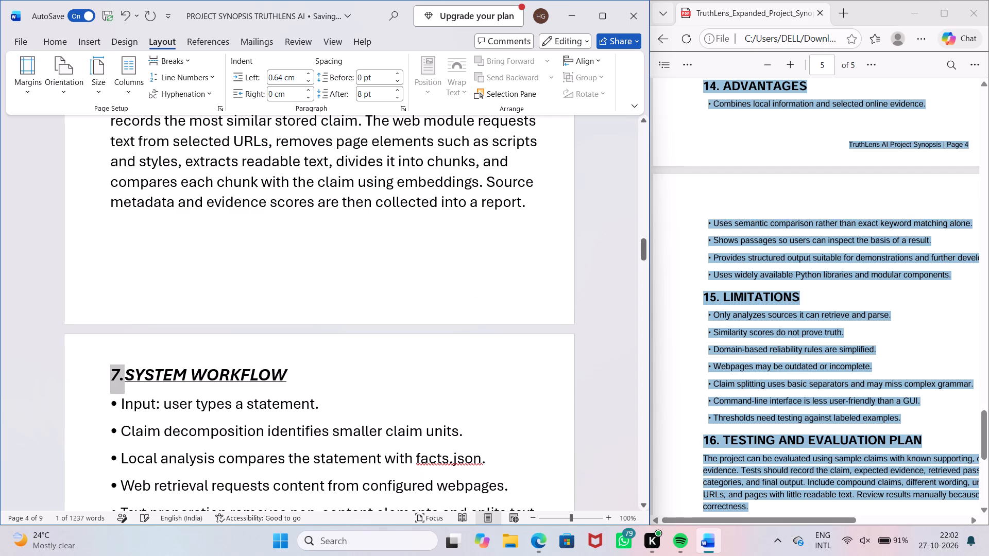
Review the layout around SYSTEM WORKFLOW and compare the section numbering with the source PDF's sections 7 and 8.
{"action": "scroll", "coordinate": [297, 308], "scroll_direction": "up", "scroll_amount": 5}
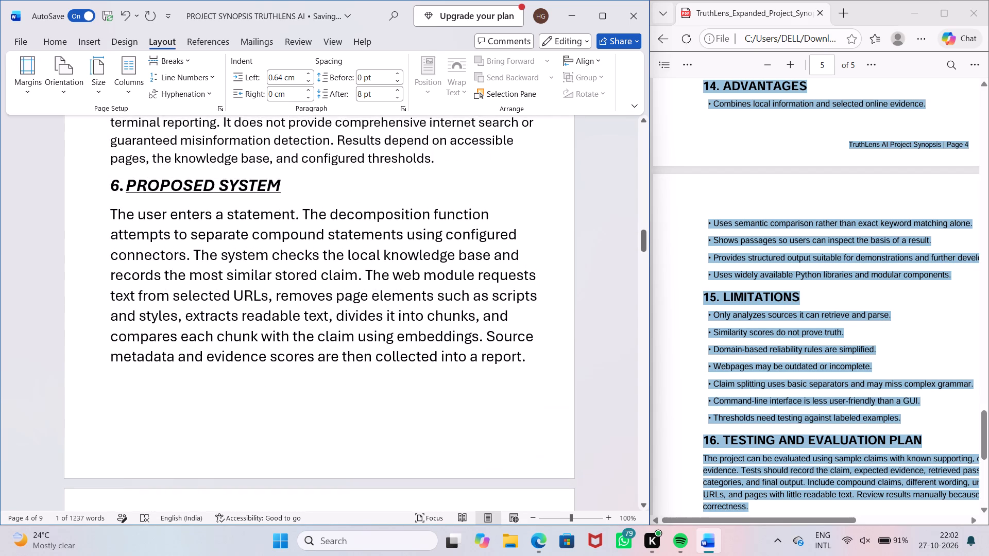
{"action": "scroll", "coordinate": [286, 288], "scroll_direction": "down", "scroll_amount": 4}
{"action": "left_click", "coordinate": [285, 289]}
{"action": "scroll", "coordinate": [297, 309], "scroll_direction": "down", "scroll_amount": 6}
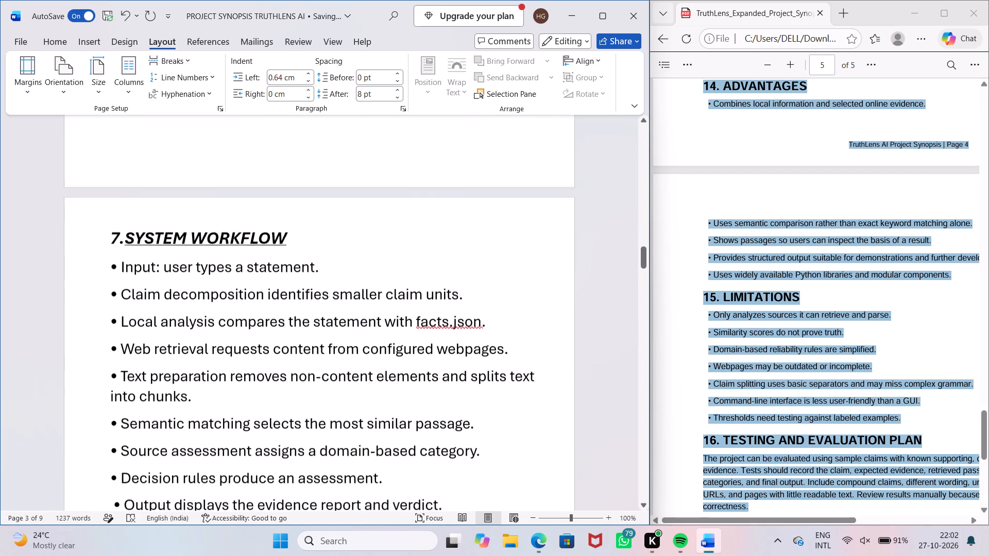
{"action": "scroll", "coordinate": [292, 301], "scroll_direction": "down", "scroll_amount": 8}
{"action": "scroll", "coordinate": [288, 299], "scroll_direction": "up", "scroll_amount": 5}
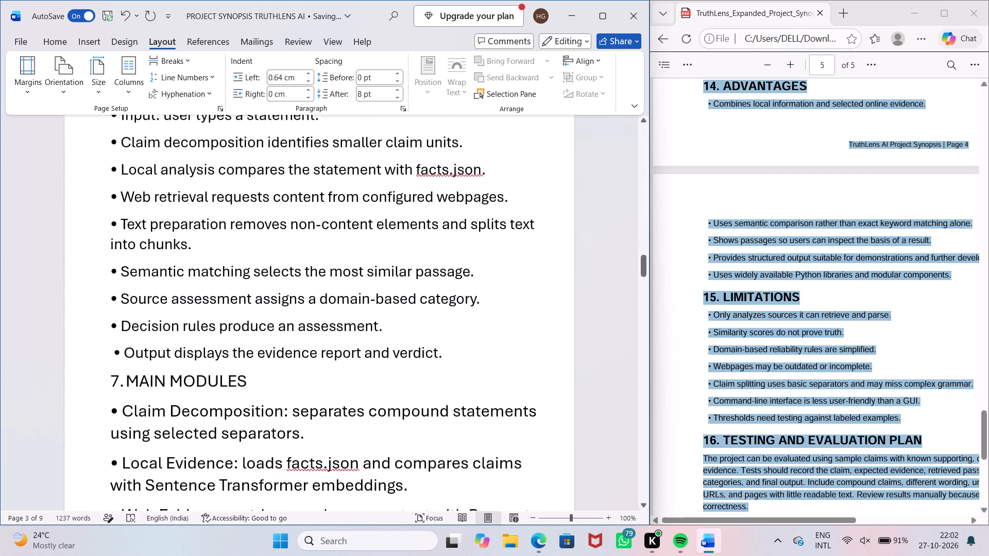
{"action": "scroll", "coordinate": [286, 298], "scroll_direction": "up", "scroll_amount": 3}
{"action": "scroll", "coordinate": [284, 295], "scroll_direction": "down", "scroll_amount": 1}
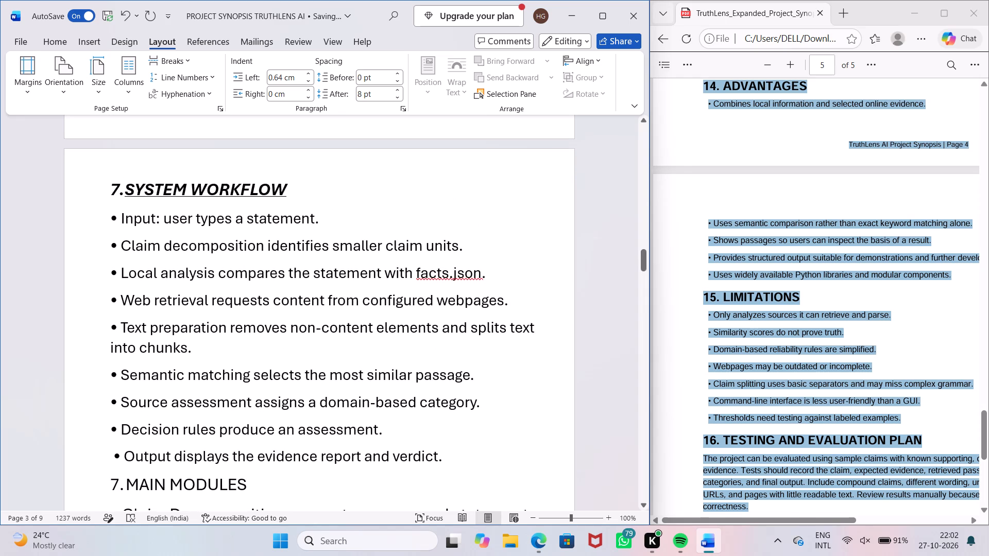
{"action": "scroll", "coordinate": [845, 303], "scroll_direction": "up", "scroll_amount": 6}
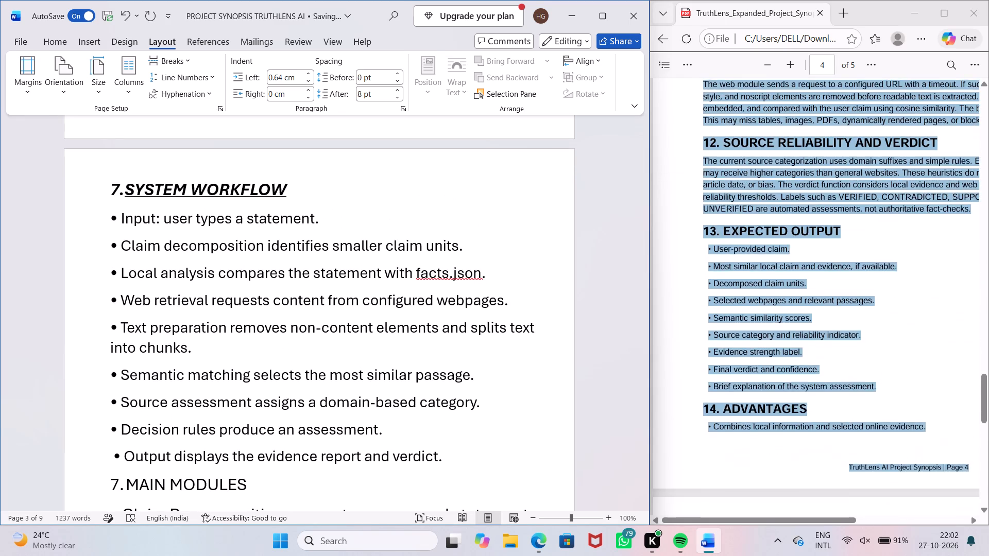
{"action": "scroll", "coordinate": [818, 301], "scroll_direction": "up", "scroll_amount": 12}
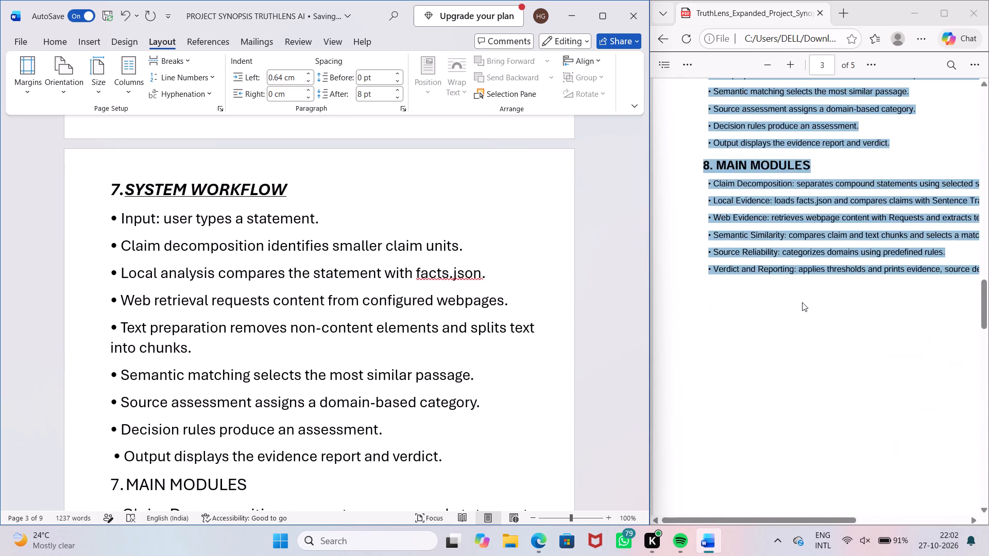
{"action": "scroll", "coordinate": [798, 302], "scroll_direction": "up", "scroll_amount": 4}
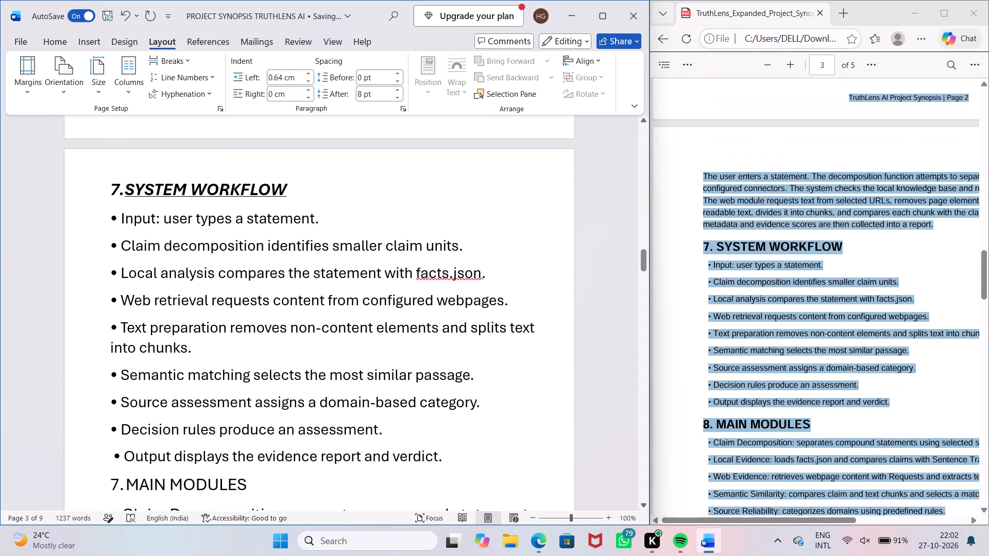
Replace the automatic list number before the MAIN MODULES heading with a typed "8.".
{"action": "scroll", "coordinate": [503, 300], "scroll_direction": "down", "scroll_amount": 5}
{"action": "scroll", "coordinate": [317, 308], "scroll_direction": "down", "scroll_amount": 10}
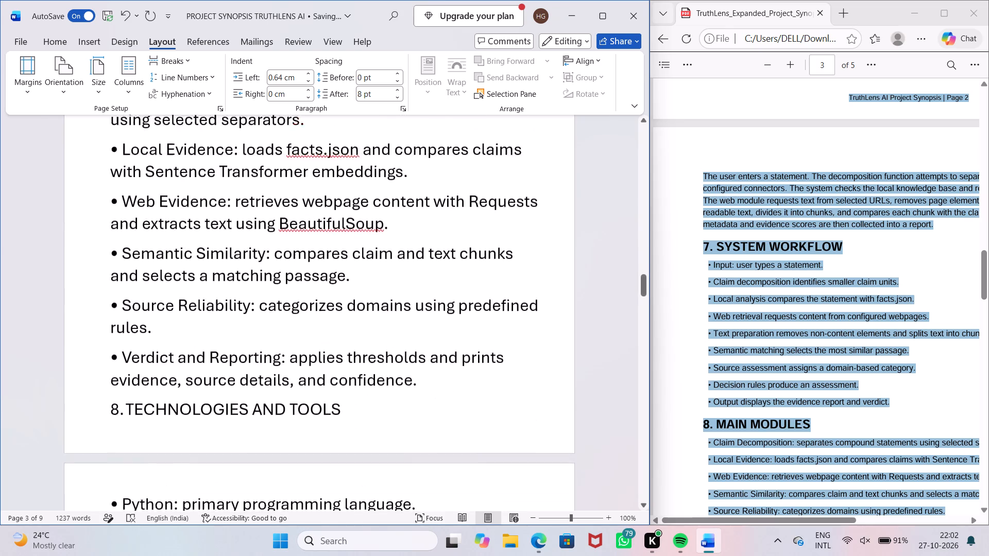
{"action": "scroll", "coordinate": [320, 303], "scroll_direction": "down", "scroll_amount": 2}
{"action": "scroll", "coordinate": [320, 304], "scroll_direction": "up", "scroll_amount": 9}
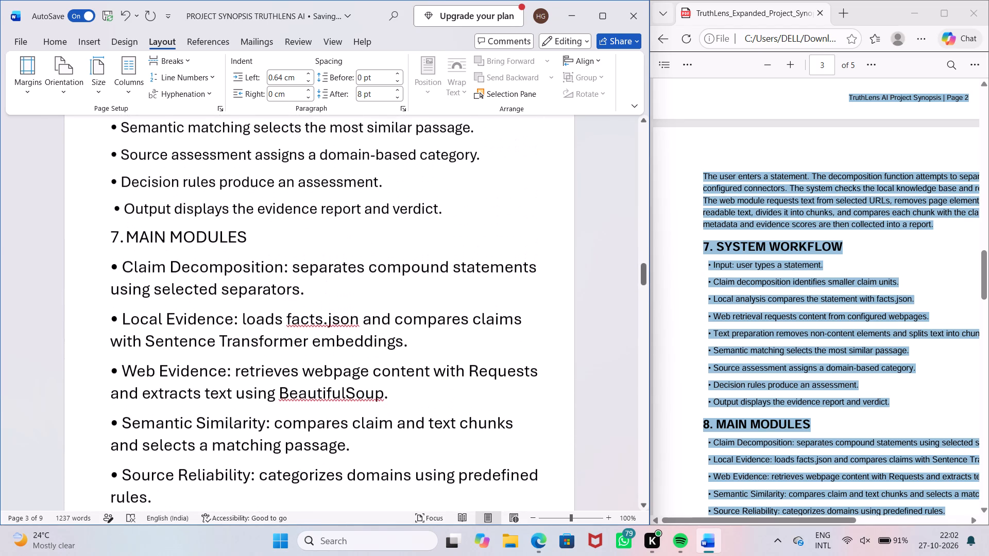
{"action": "scroll", "coordinate": [318, 302], "scroll_direction": "up", "scroll_amount": 2}
{"action": "left_click", "coordinate": [118, 297]}
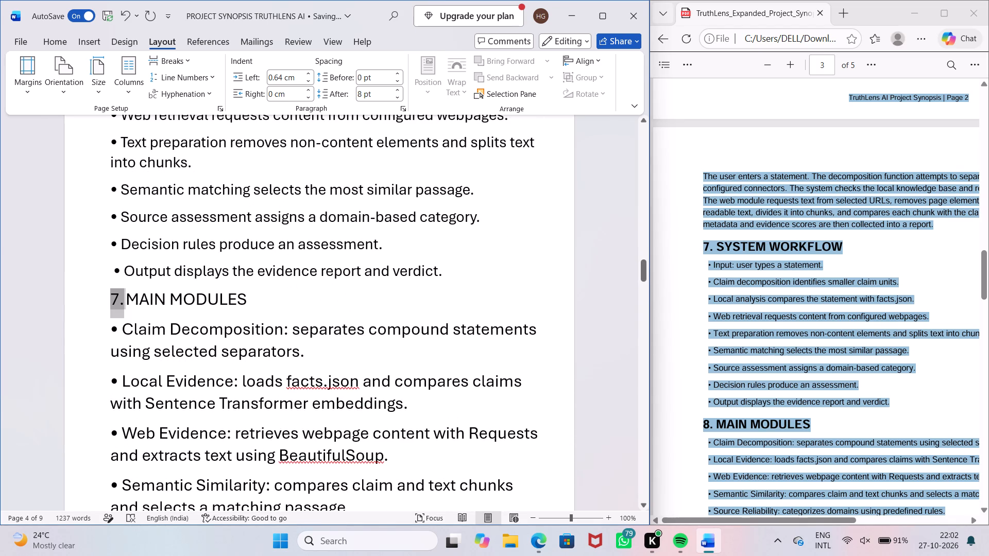
{"action": "key", "text": "8"}
{"action": "key", "text": "period"}
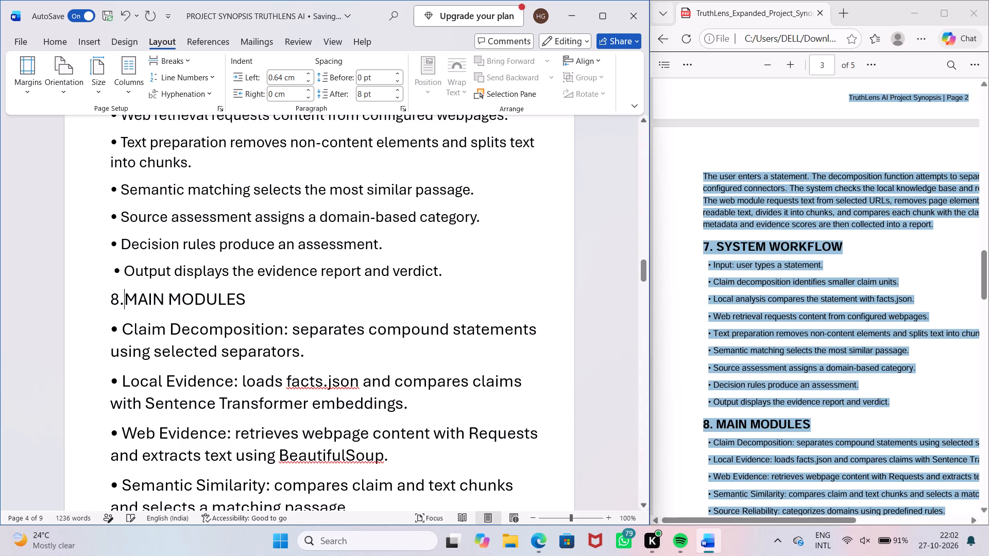
Make the heading text "MAIN MODULES" bold, underlined and italic.
{"action": "key", "text": "shift+Right"}
{"action": "key", "text": "shift+Right"}
{"action": "key", "text": "shift+Right"}
{"action": "key", "text": "shift+Right"}
{"action": "key", "text": "shift+Right"}
{"action": "key", "text": "shift+Right"}
{"action": "key", "text": "shift+Right"}
{"action": "key", "text": "shift+Right"}
{"action": "key", "text": "shift+Right"}
{"action": "key", "text": "shift+Right"}
{"action": "key", "text": "shift+Right"}
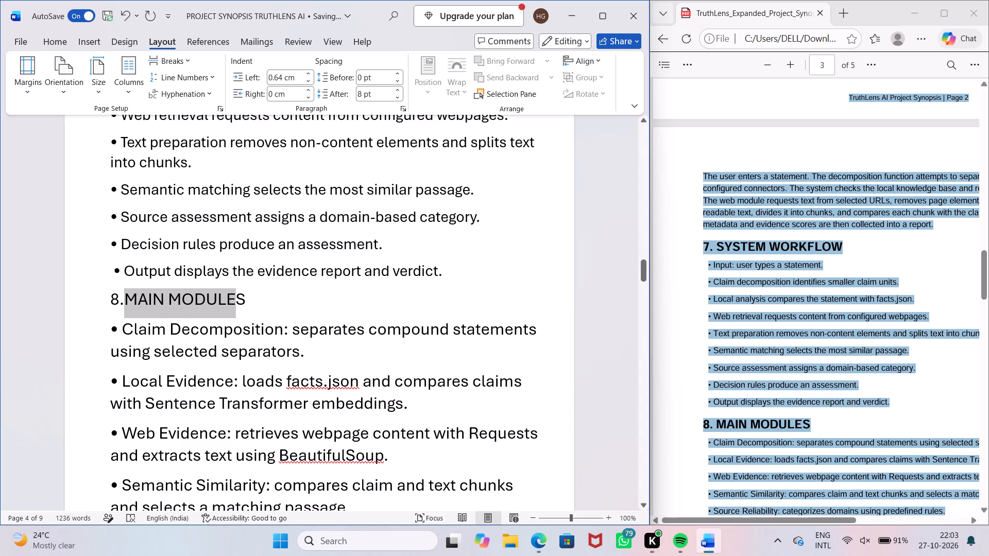
{"action": "key", "text": "shift+Right"}
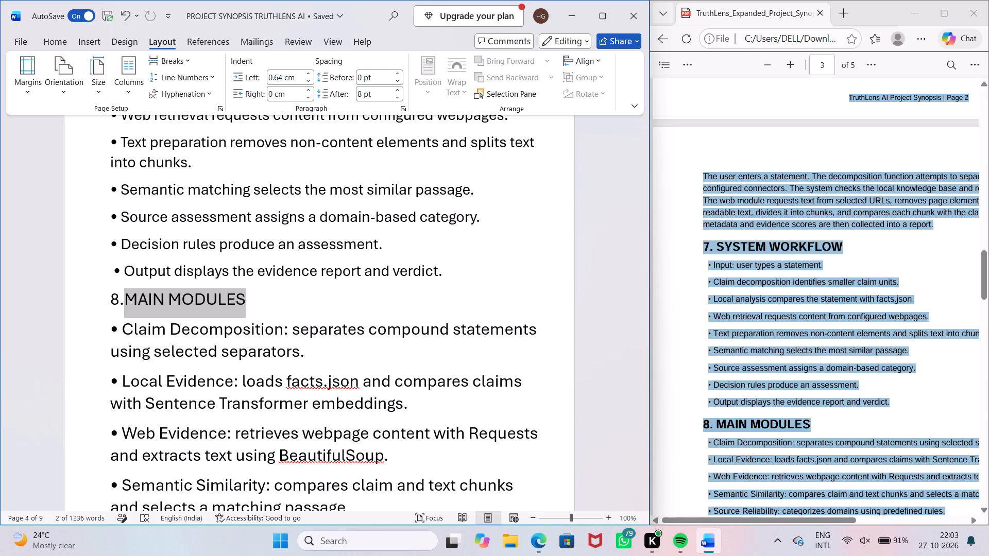
{"action": "key", "text": "ctrl+shift+b"}
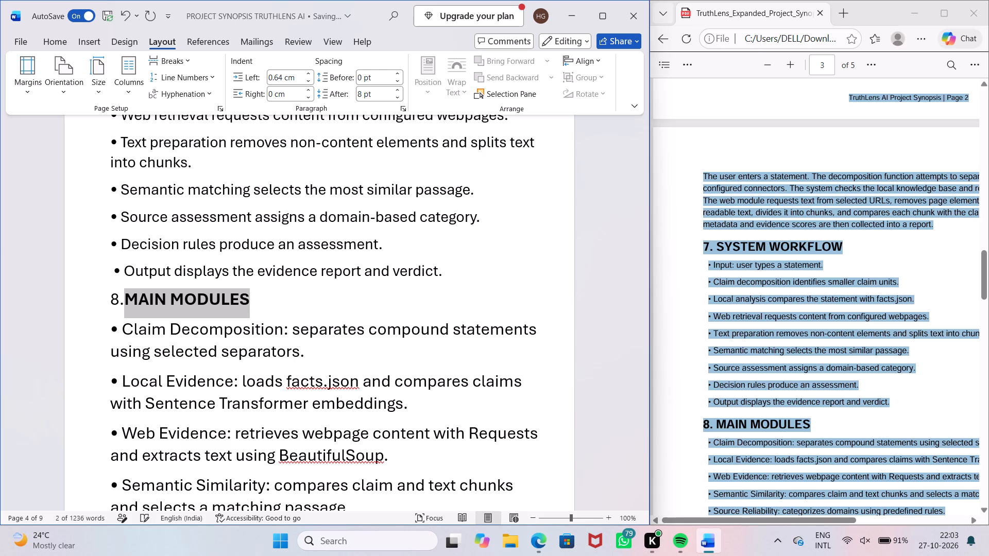
{"action": "key", "text": "ctrl+shift+u"}
{"action": "key", "text": "ctrl+shift+i"}
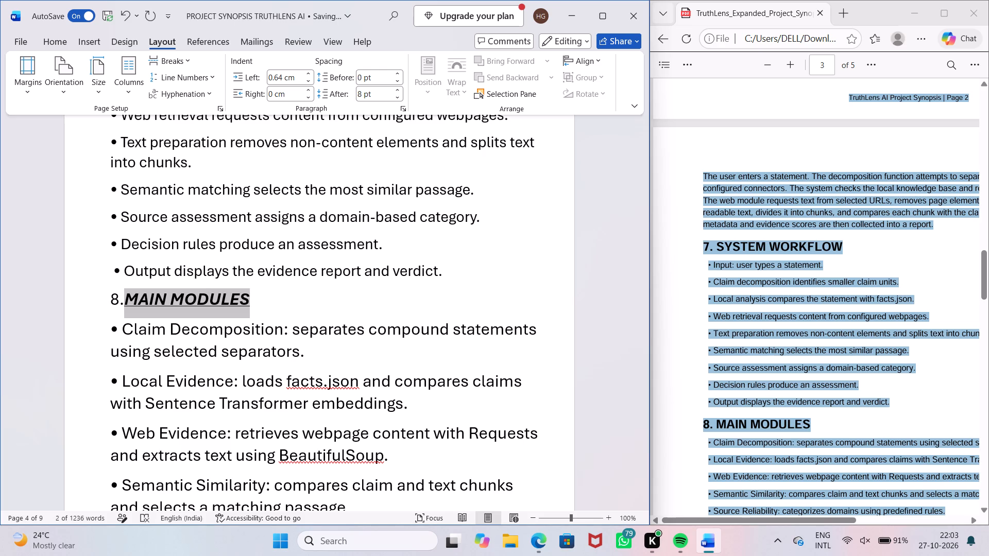
Make the number 8 before MAIN MODULES bold and italic without underline.
{"action": "left_click", "coordinate": [114, 301]}
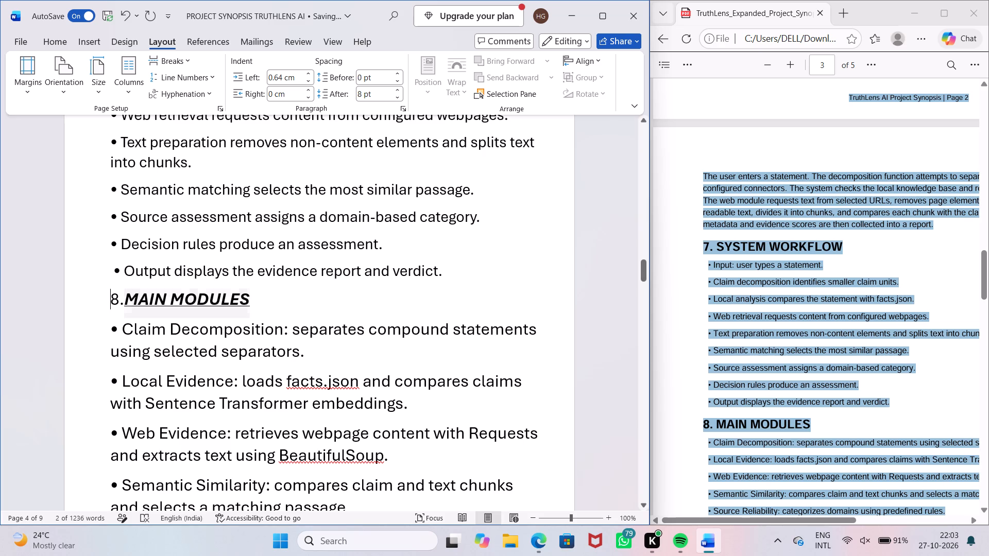
{"action": "left_click", "coordinate": [116, 301]}
{"action": "double_click", "coordinate": [116, 301]}
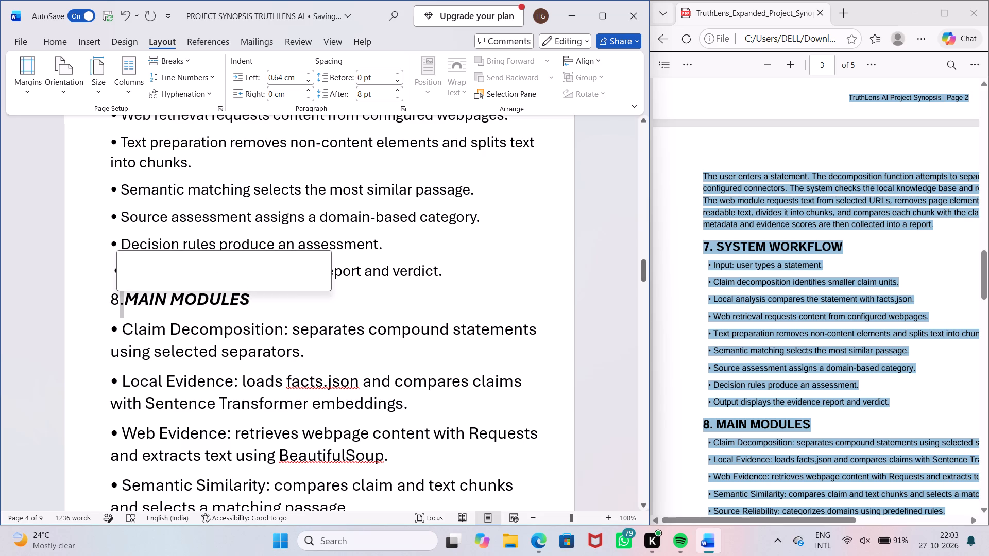
{"action": "left_click", "coordinate": [115, 301]}
{"action": "double_click", "coordinate": [115, 301]}
{"action": "left_click", "coordinate": [115, 300]}
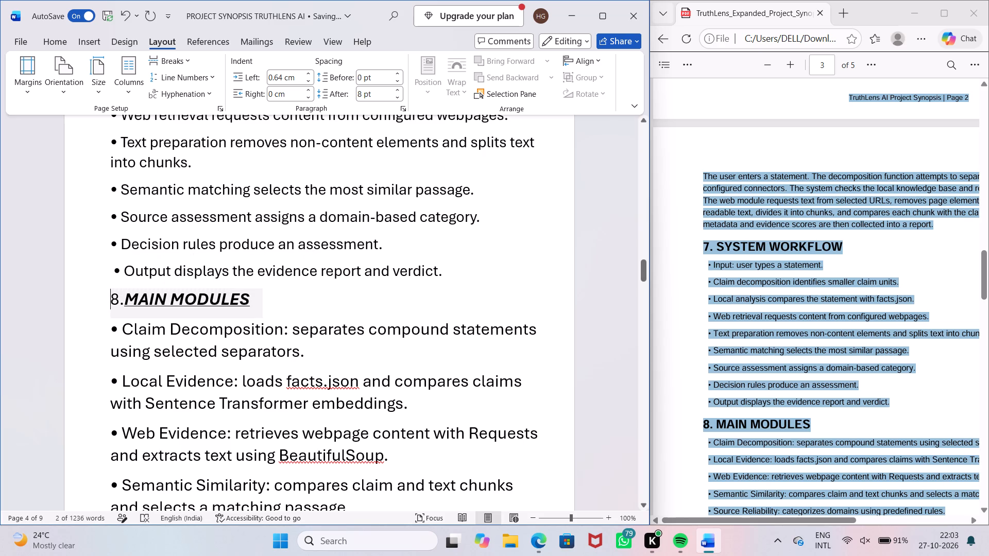
{"action": "double_click", "coordinate": [114, 300]}
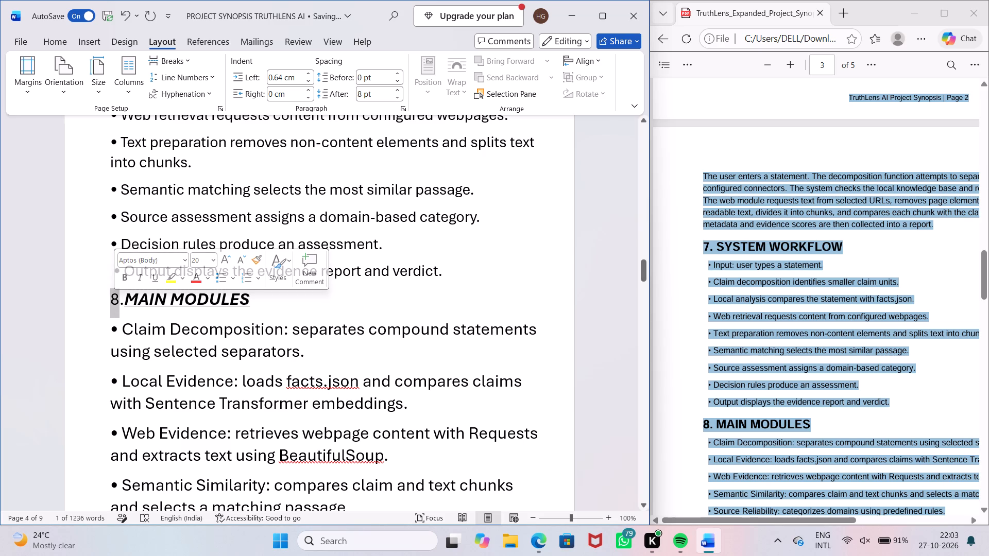
{"action": "key", "text": "ctrl+shift+b"}
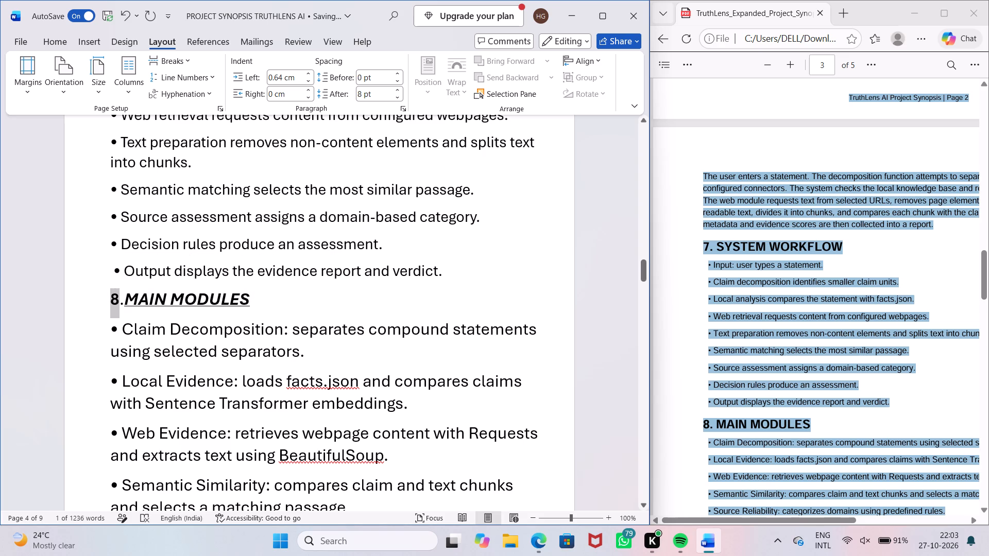
{"action": "key", "text": "ctrl+shift+u"}
{"action": "key", "text": "ctrl+shift+u"}
{"action": "key", "text": "ctrl+shift+i"}
{"action": "scroll", "coordinate": [131, 240], "scroll_direction": "down", "scroll_amount": 2}
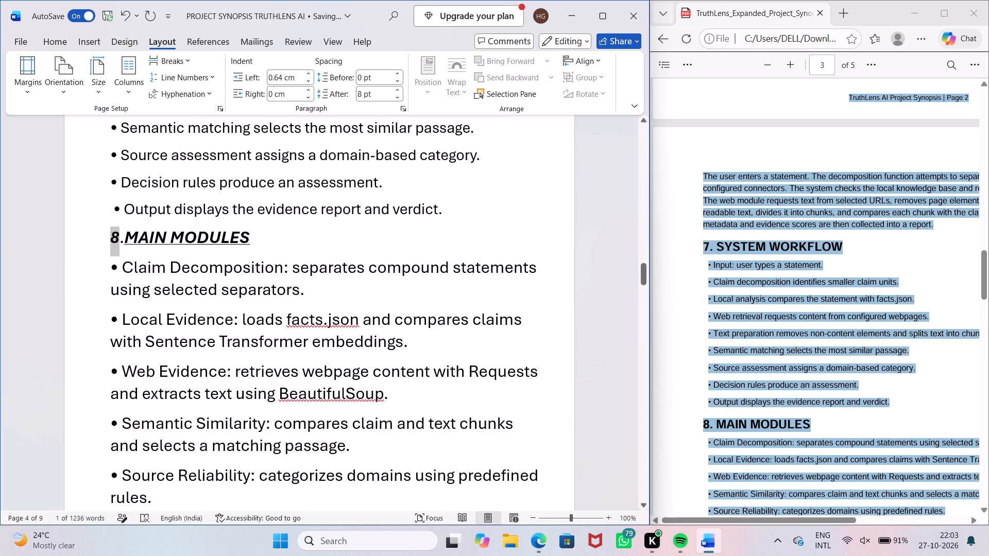
Set the font size of all six bullets under MAIN MODULES to 18, from Claim Decomposition through Verdict and Reporting.
{"action": "left_click_drag", "start_coordinate": [127, 268], "coordinate": [261, 471]}
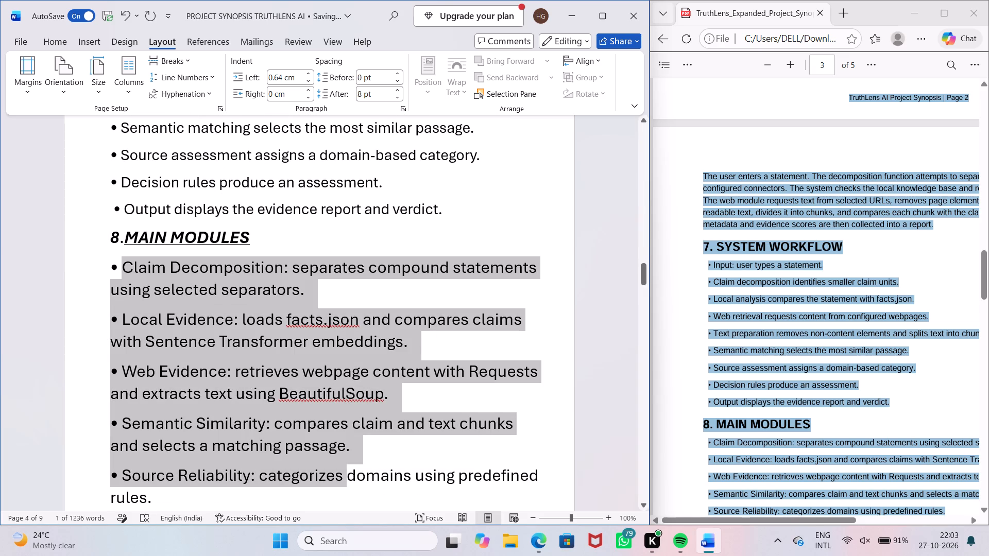
{"action": "left_click", "coordinate": [105, 264]}
{"action": "left_click_drag", "start_coordinate": [106, 264], "coordinate": [195, 392]}
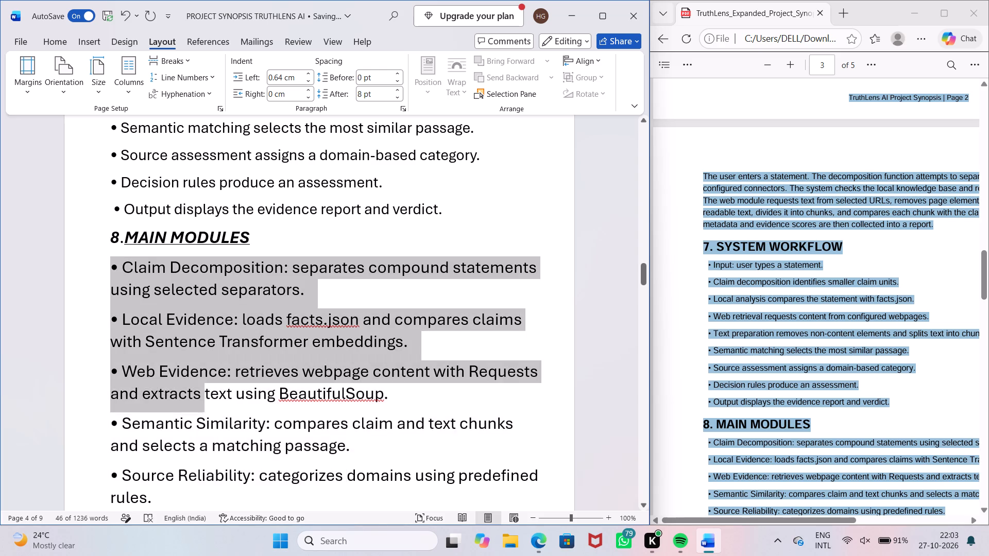
{"action": "left_click_drag", "start_coordinate": [195, 392], "coordinate": [424, 204]}
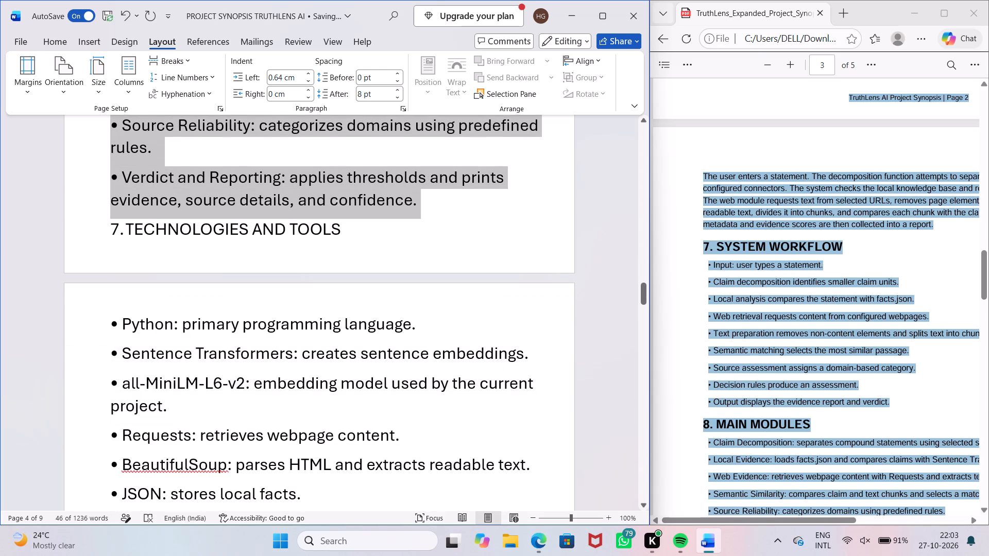
{"action": "left_click_drag", "start_coordinate": [424, 204], "coordinate": [421, 206]}
{"action": "scroll", "coordinate": [874, 309], "scroll_direction": "down", "scroll_amount": 3}
{"action": "scroll", "coordinate": [355, 249], "scroll_direction": "up", "scroll_amount": 8}
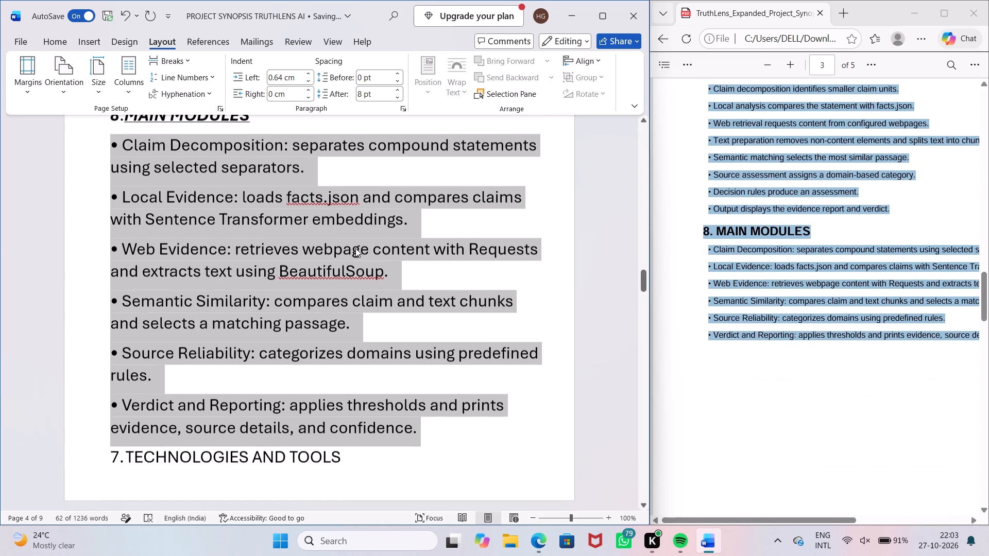
{"action": "scroll", "coordinate": [854, 289], "scroll_direction": "down", "scroll_amount": 1}
{"action": "scroll", "coordinate": [722, 296], "scroll_direction": "down", "scroll_amount": 5}
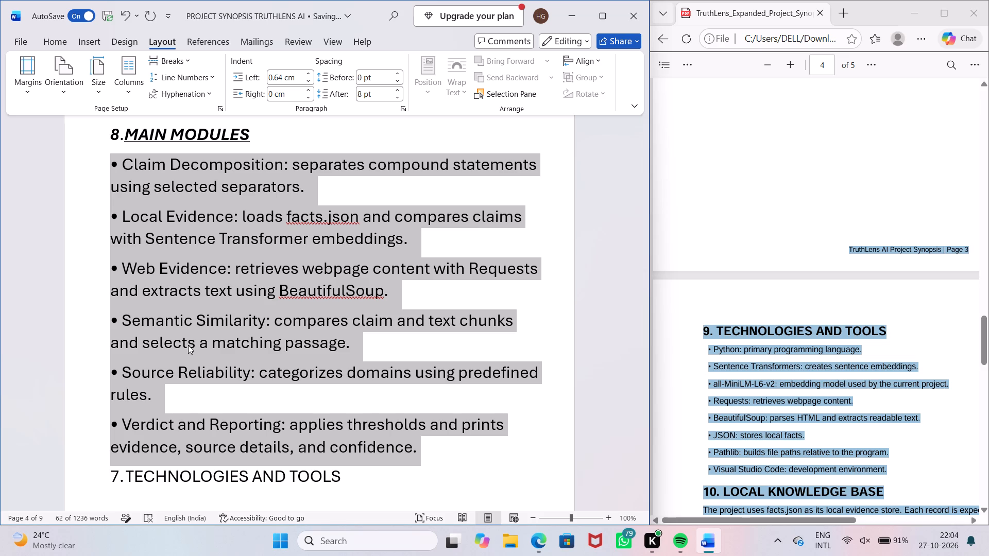
{"action": "key", "text": "ctrl+shift+p"}
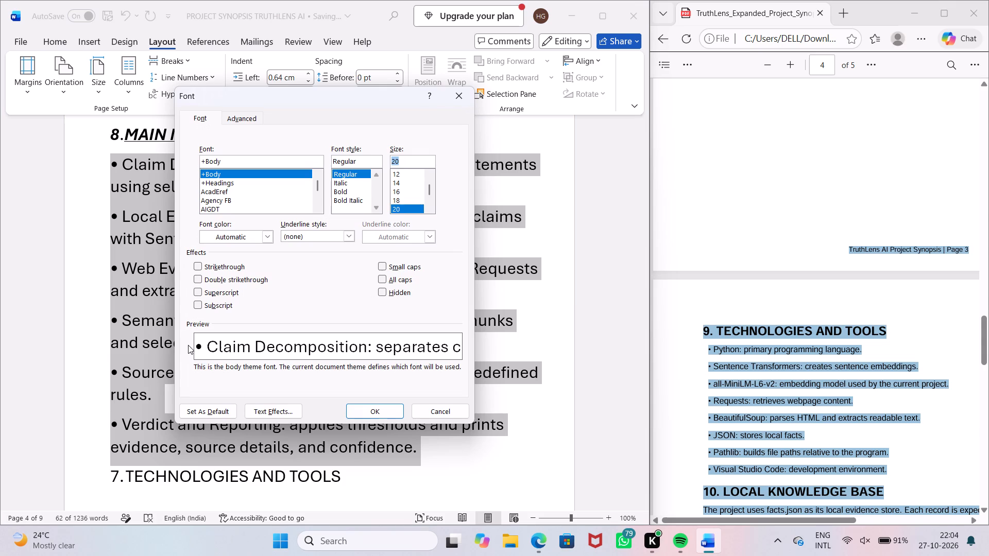
{"action": "key", "text": "Up"}
{"action": "key", "text": "Return"}
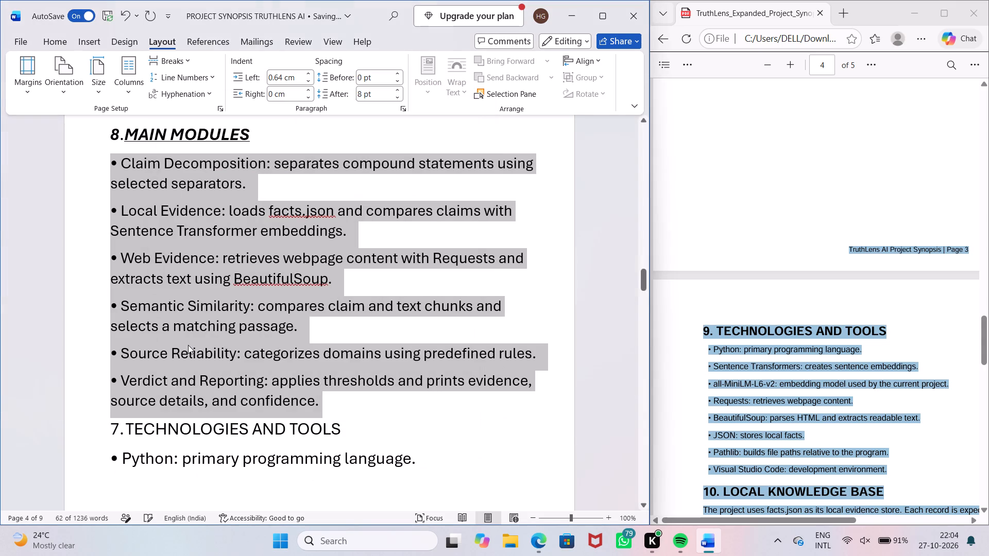
Split "BeautifulSoup" into "Beautiful Soup" in the Web Evidence bullet.
{"action": "left_click", "coordinate": [277, 279]}
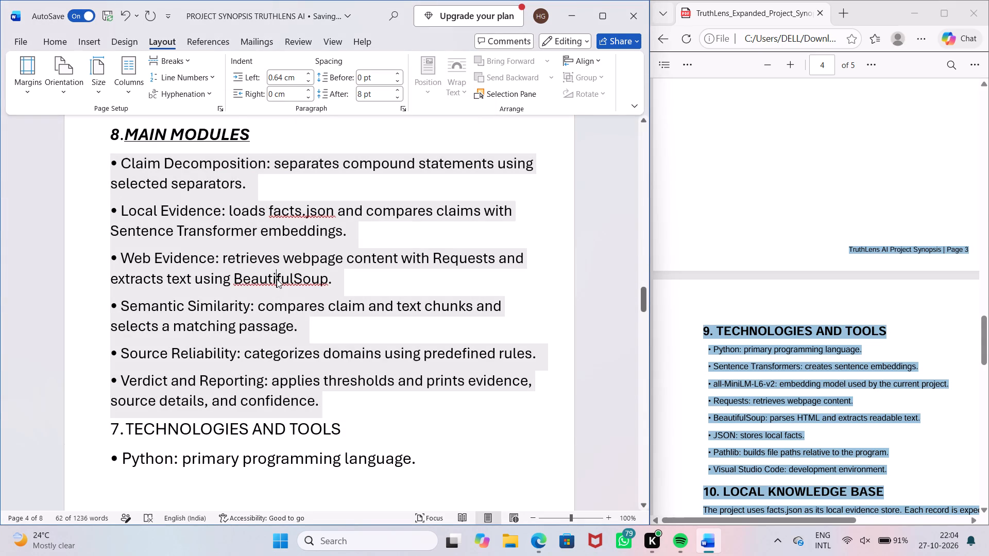
{"action": "right_click", "coordinate": [277, 279]}
{"action": "left_click", "coordinate": [296, 50]}
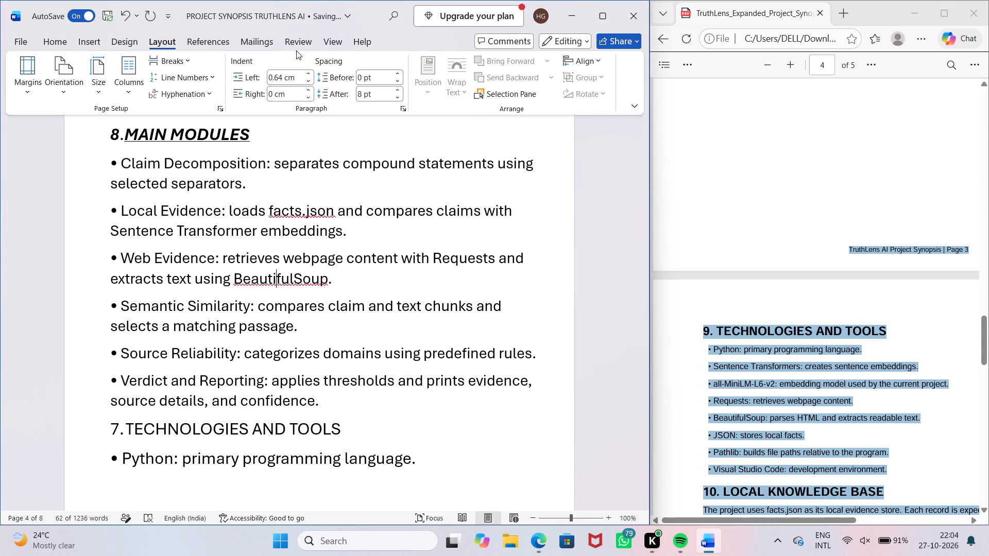
{"action": "left_click", "coordinate": [295, 276]}
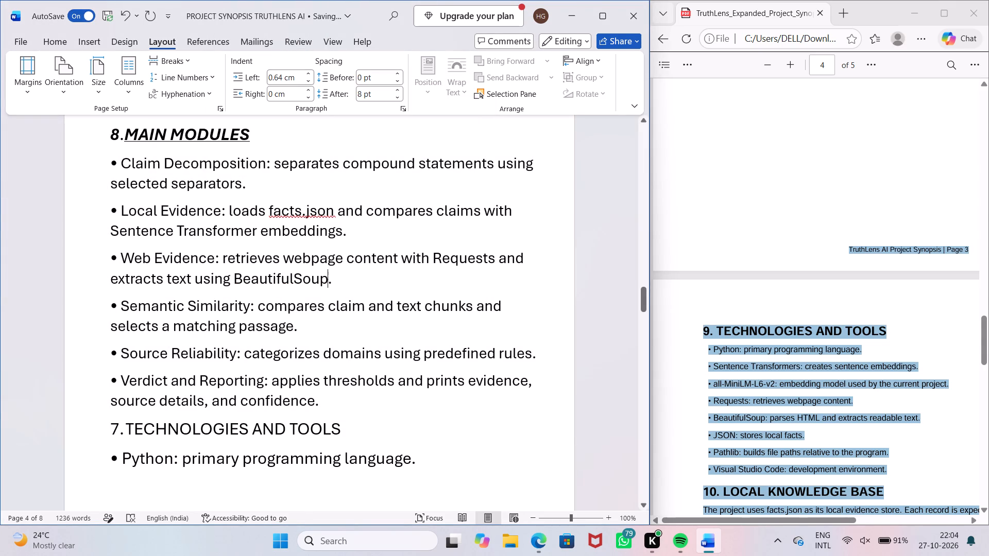
{"action": "key", "text": "space"}
Ignore the proofing flags on "facts.json" in the Local Evidence bullet and replace its period with a space.
{"action": "right_click", "coordinate": [303, 214]}
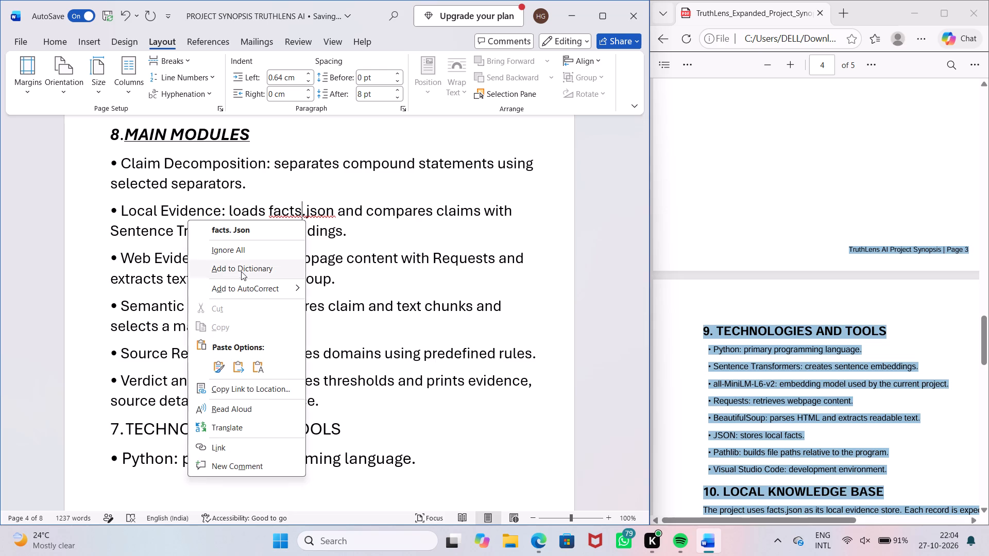
{"action": "left_click", "coordinate": [244, 255]}
{"action": "right_click", "coordinate": [297, 216]}
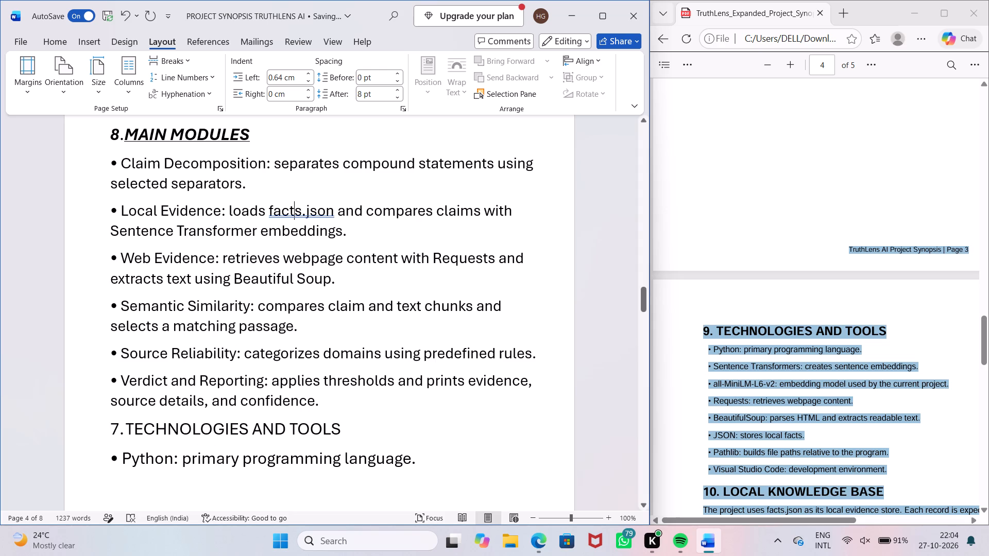
{"action": "left_click", "coordinate": [262, 247]}
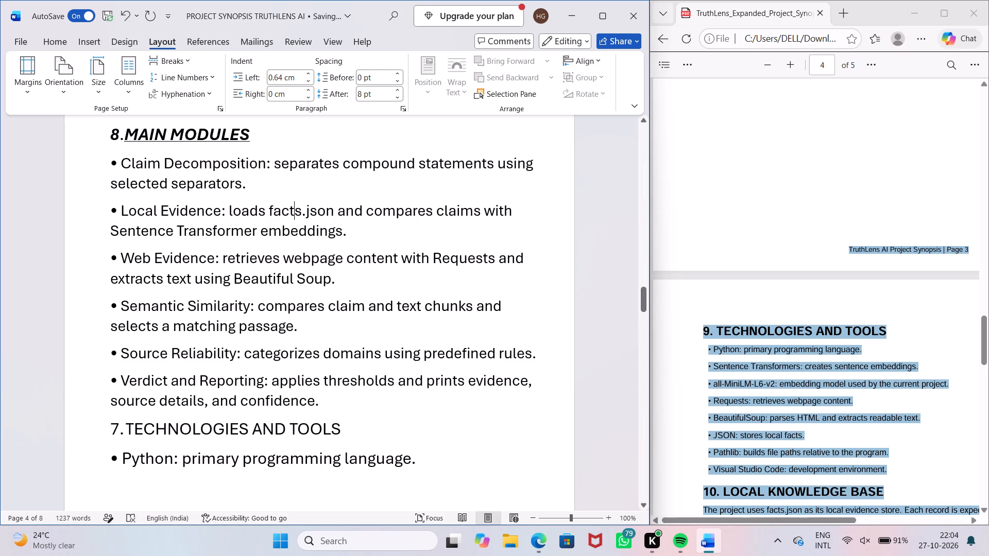
{"action": "left_click", "coordinate": [304, 216]}
{"action": "key", "text": "BackSpace"}
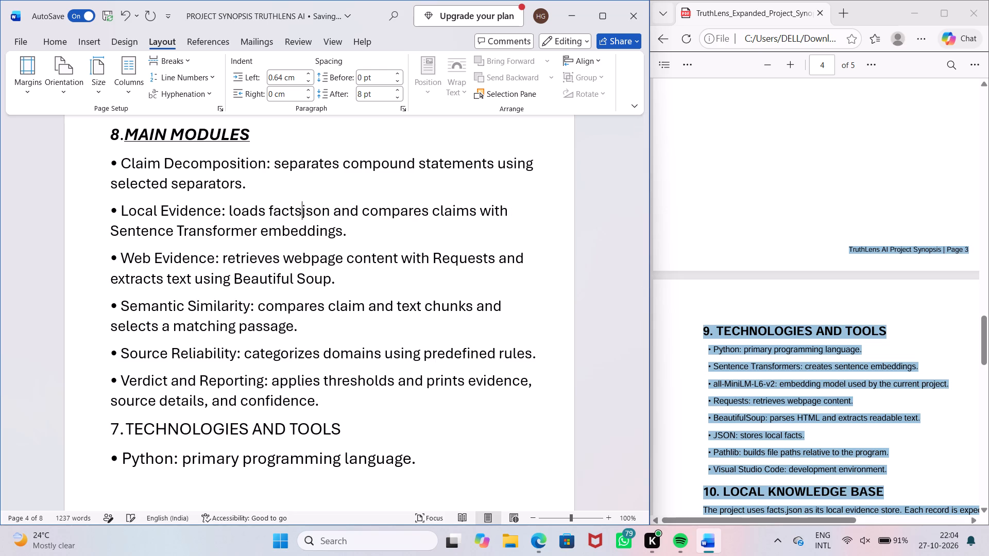
{"action": "key", "text": "space"}
Replace the automatic list number before the TECHNOLOGIES AND TOOLS heading with a typed "8.".
{"action": "scroll", "coordinate": [308, 212], "scroll_direction": "down", "scroll_amount": 7}
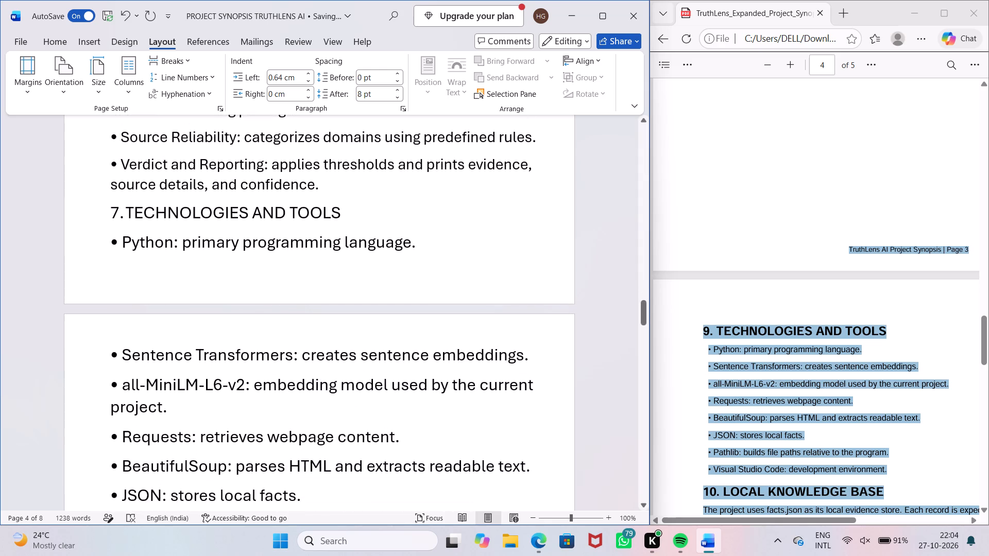
{"action": "scroll", "coordinate": [310, 214], "scroll_direction": "down", "scroll_amount": 1}
{"action": "left_click", "coordinate": [121, 181]}
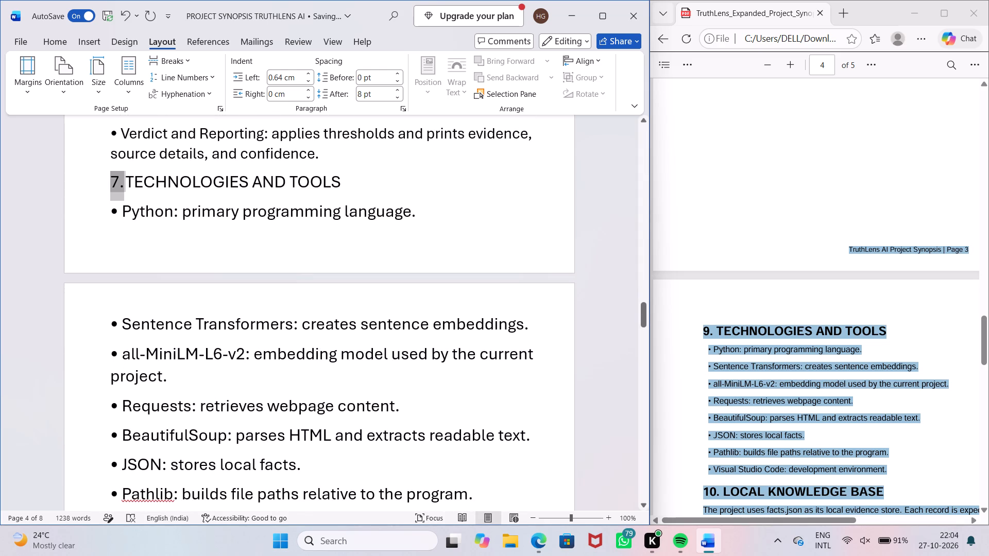
{"action": "type", "text": "8."}
{"action": "right_click", "coordinate": [109, 184]}
{"action": "scroll", "coordinate": [104, 188], "scroll_direction": "down", "scroll_amount": 2}
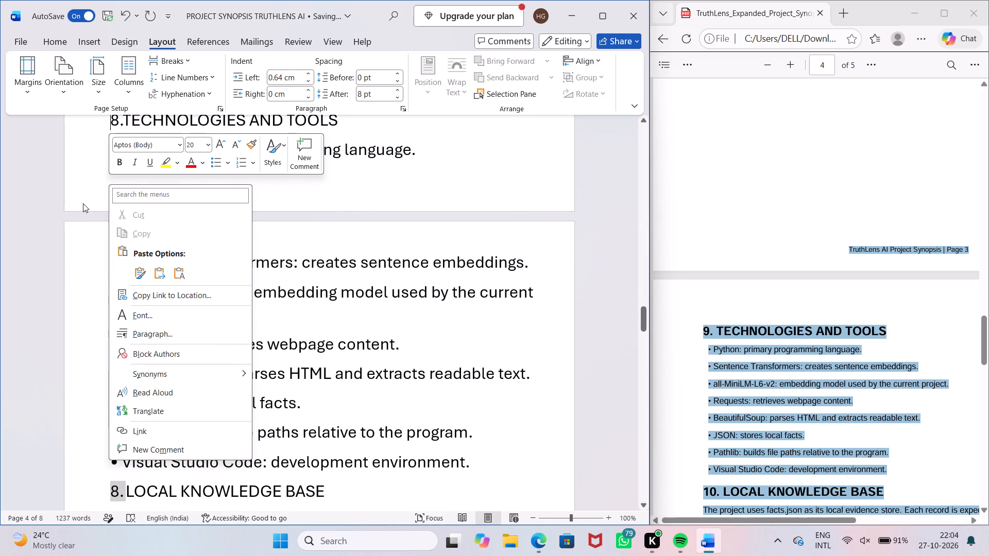
{"action": "left_click", "coordinate": [83, 204]}
Examine the numbering of the LOCAL KNOWLEDGE BASE and WEB EVIDENCE COLLECTION headings against the source PDF.
{"action": "left_click", "coordinate": [357, 463]}
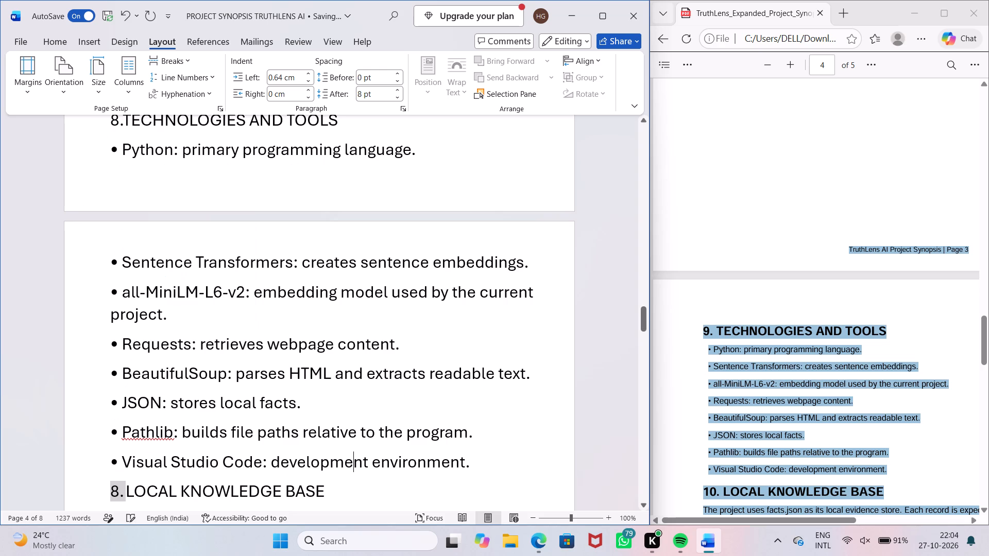
{"action": "double_click", "coordinate": [344, 507]}
{"action": "left_click", "coordinate": [277, 437]}
{"action": "scroll", "coordinate": [275, 435], "scroll_direction": "down", "scroll_amount": 3}
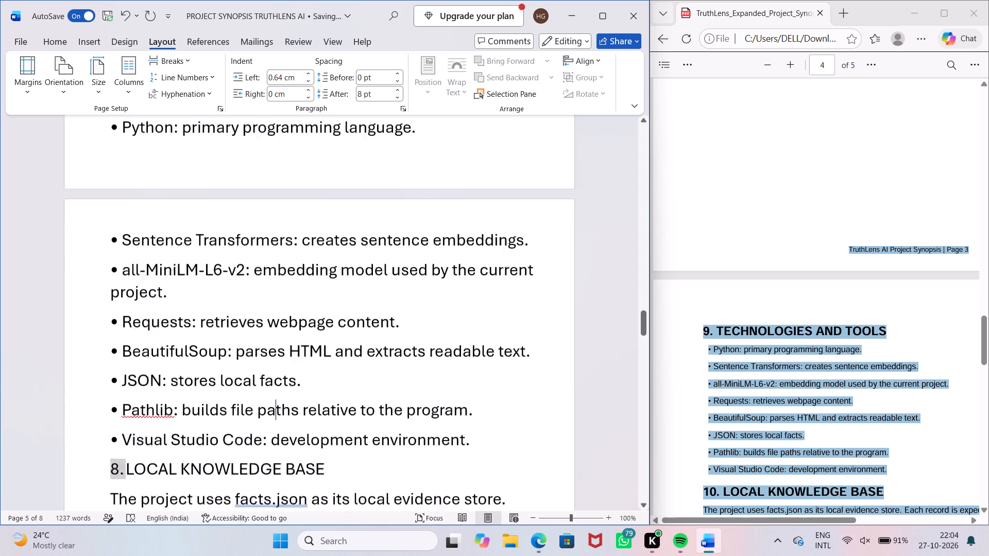
{"action": "scroll", "coordinate": [275, 435], "scroll_direction": "down", "scroll_amount": 13}
{"action": "left_click", "coordinate": [270, 421]}
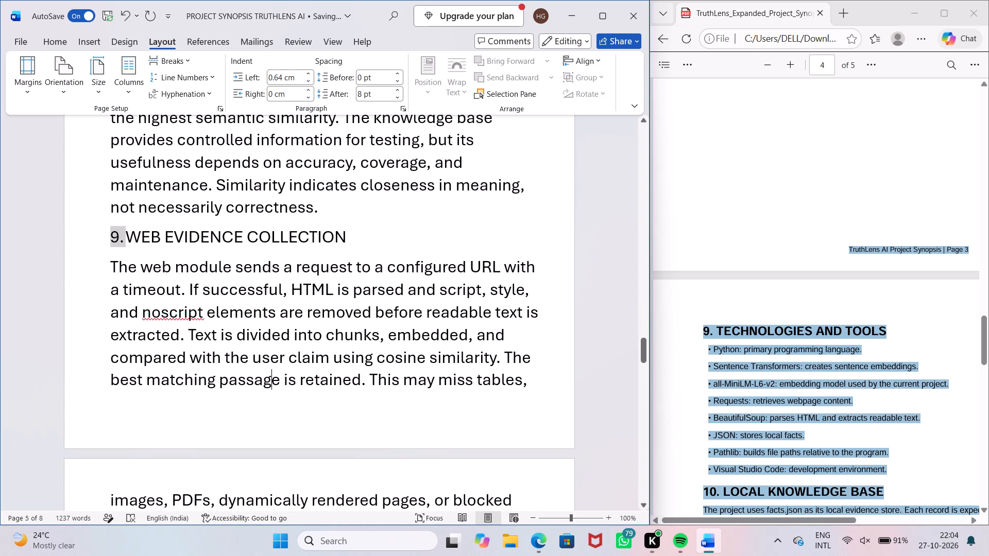
{"action": "left_click", "coordinate": [117, 238]}
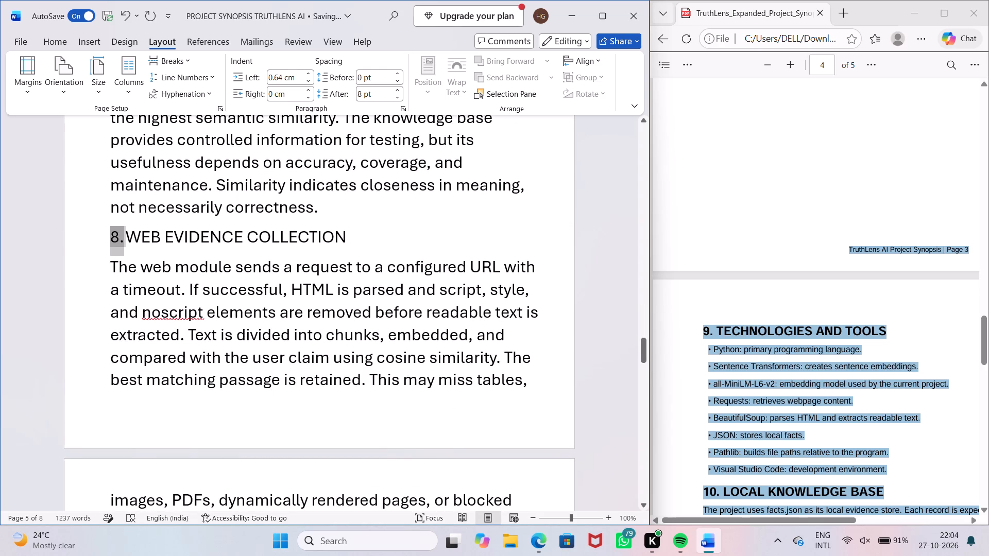
{"action": "double_click", "coordinate": [115, 237]}
{"action": "scroll", "coordinate": [140, 236], "scroll_direction": "up", "scroll_amount": 6}
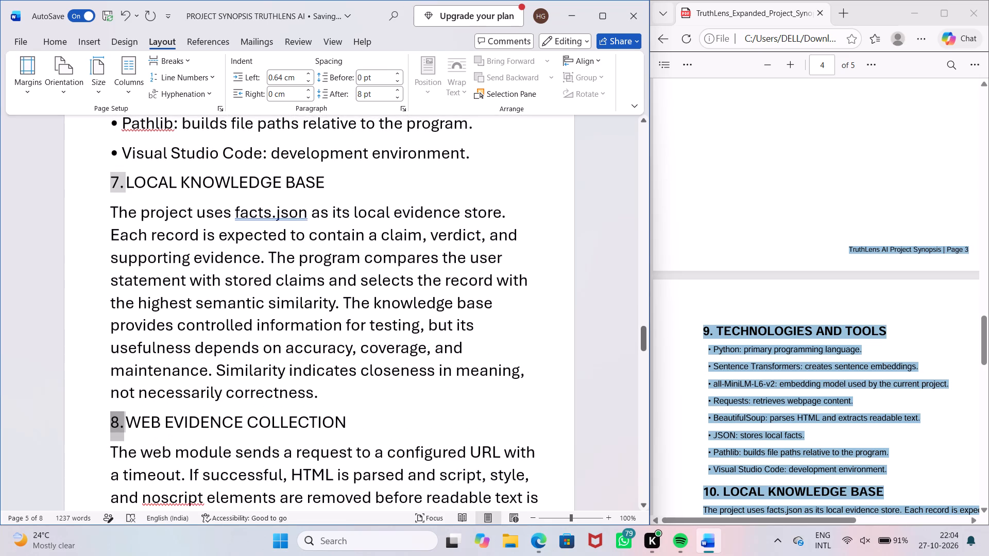
{"action": "left_click", "coordinate": [113, 182]}
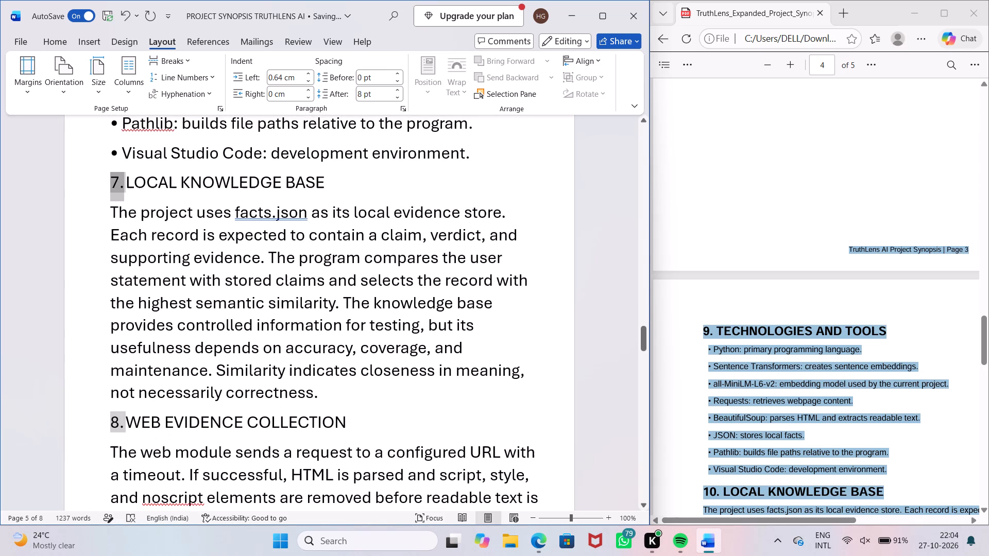
{"action": "left_click", "coordinate": [115, 183]}
{"action": "scroll", "coordinate": [150, 208], "scroll_direction": "up", "scroll_amount": 7}
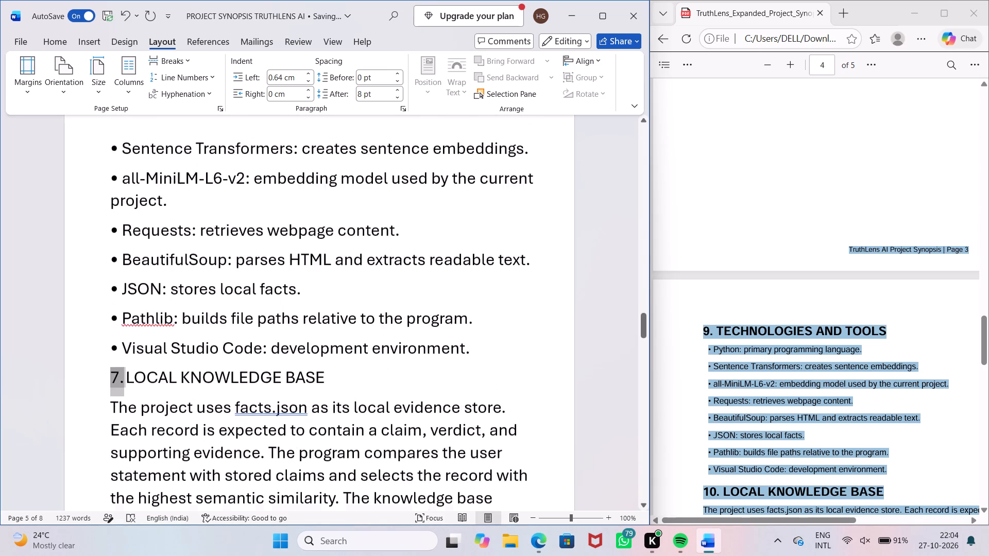
{"action": "scroll", "coordinate": [146, 194], "scroll_direction": "up", "scroll_amount": 6}
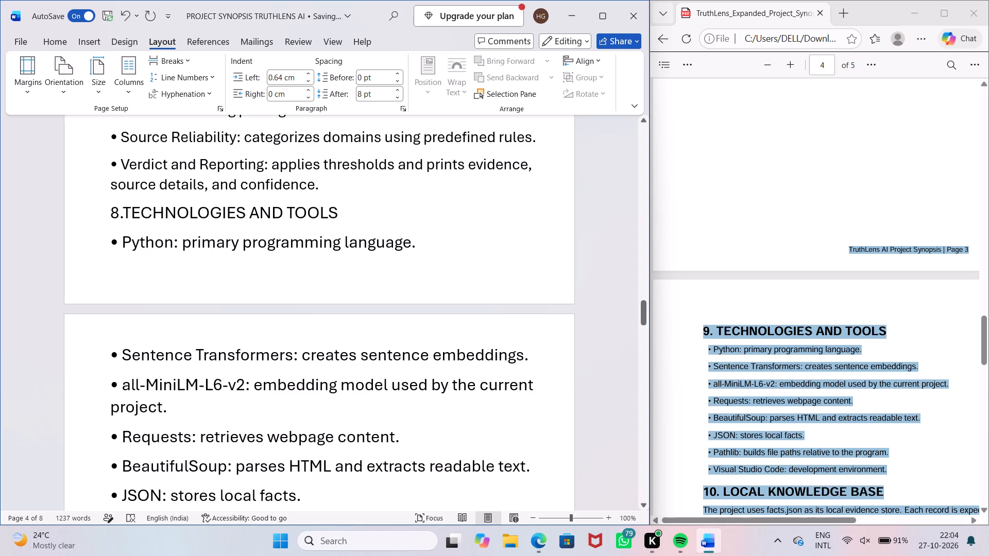
Change the number before TECHNOLOGIES AND TOOLS to 9 and make that digit bold and italic.
{"action": "double_click", "coordinate": [111, 211]}
{"action": "key", "text": "9"}
{"action": "key", "text": "shift+Left"}
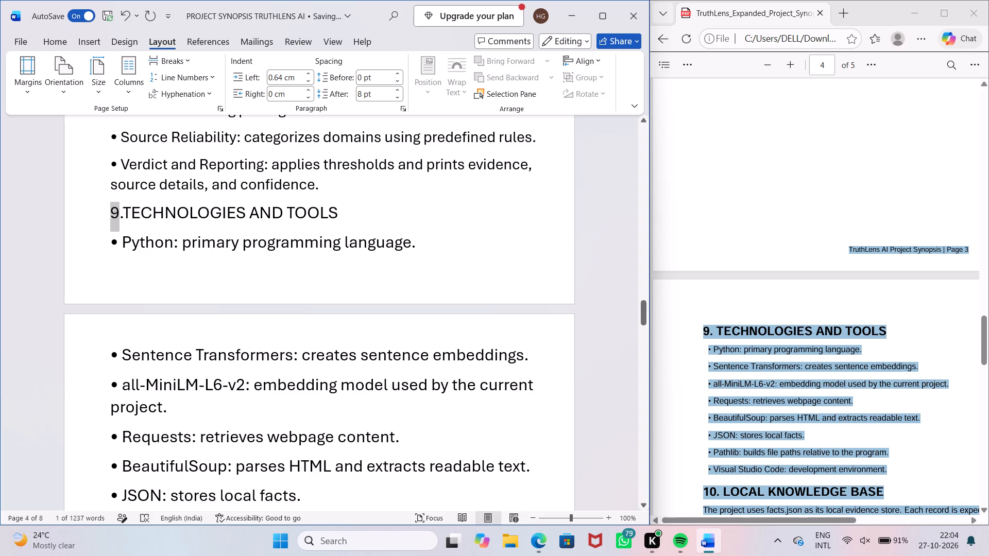
{"action": "key", "text": "ctrl+b"}
{"action": "key", "text": "ctrl+i"}
Make the heading text "TECHNOLOGIES AND TOOLS" bold, underlined and italic.
{"action": "left_click_drag", "start_coordinate": [125, 203], "coordinate": [417, 224]}
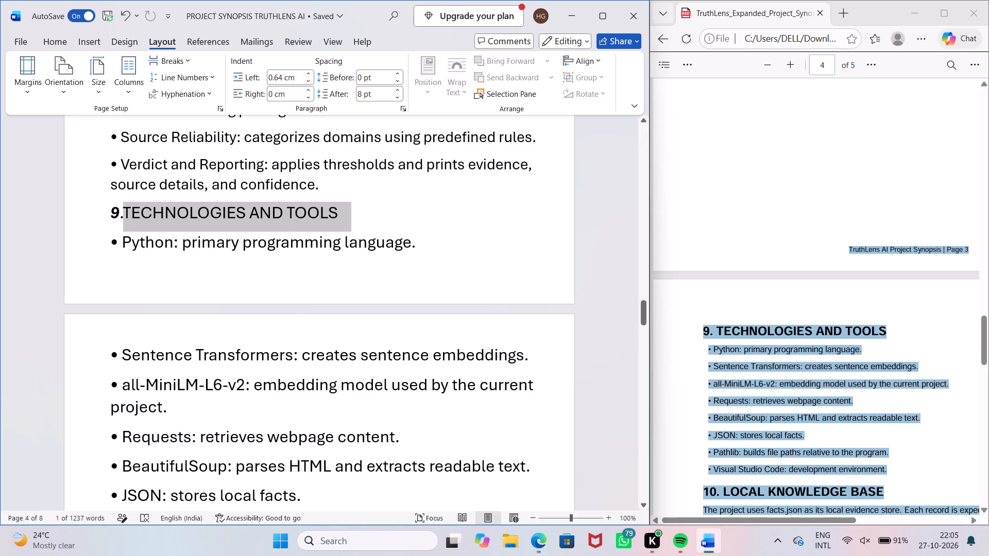
{"action": "left_click_drag", "start_coordinate": [417, 224], "coordinate": [411, 221]}
{"action": "key", "text": "ctrl+b"}
{"action": "key", "text": "ctrl+u"}
{"action": "key", "text": "ctrl+i"}
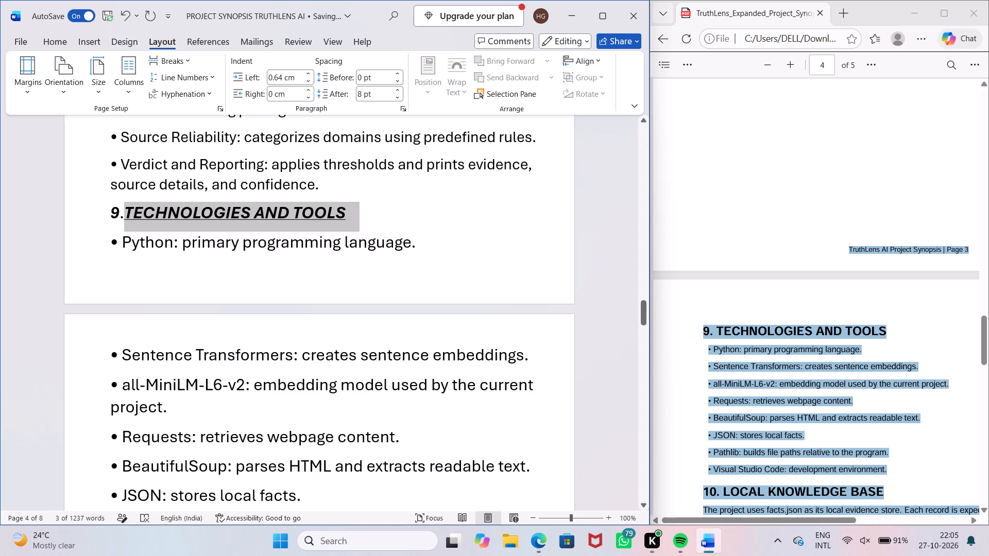
Set the font size of all the bullet points under TECHNOLOGIES AND TOOLS to 18 pt.
{"action": "left_click_drag", "start_coordinate": [106, 241], "coordinate": [500, 210]}
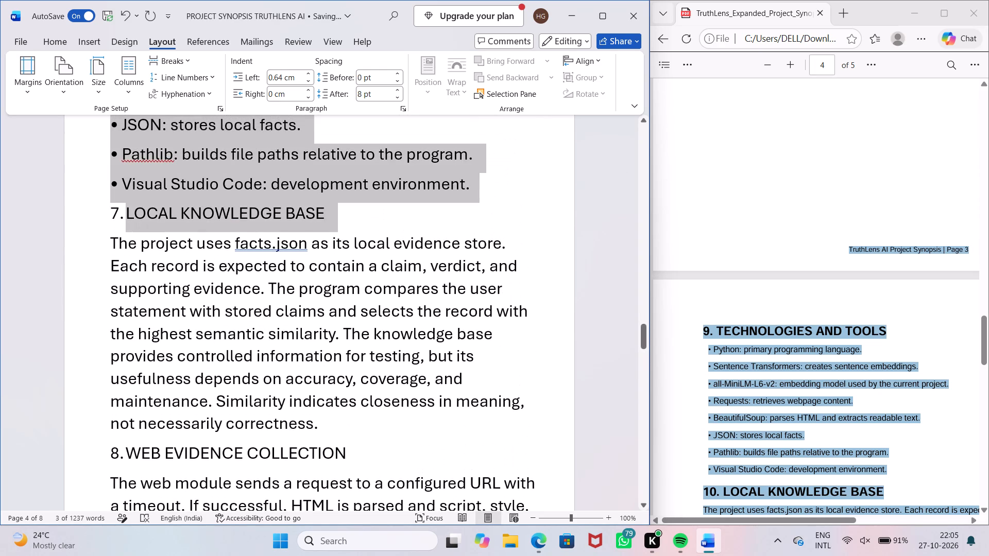
{"action": "left_click_drag", "start_coordinate": [500, 210], "coordinate": [505, 187]}
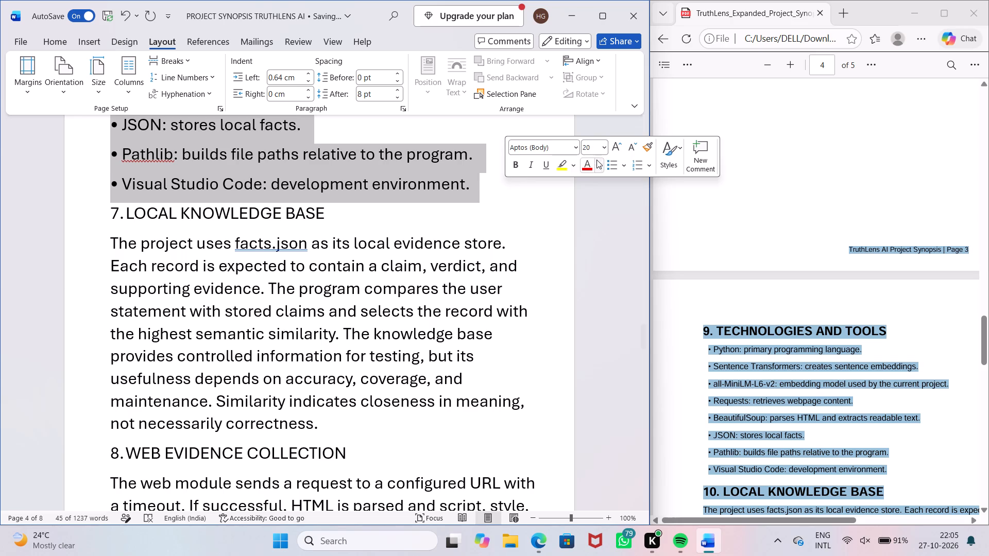
{"action": "key", "text": "shift+p"}
{"action": "key", "text": "Up"}
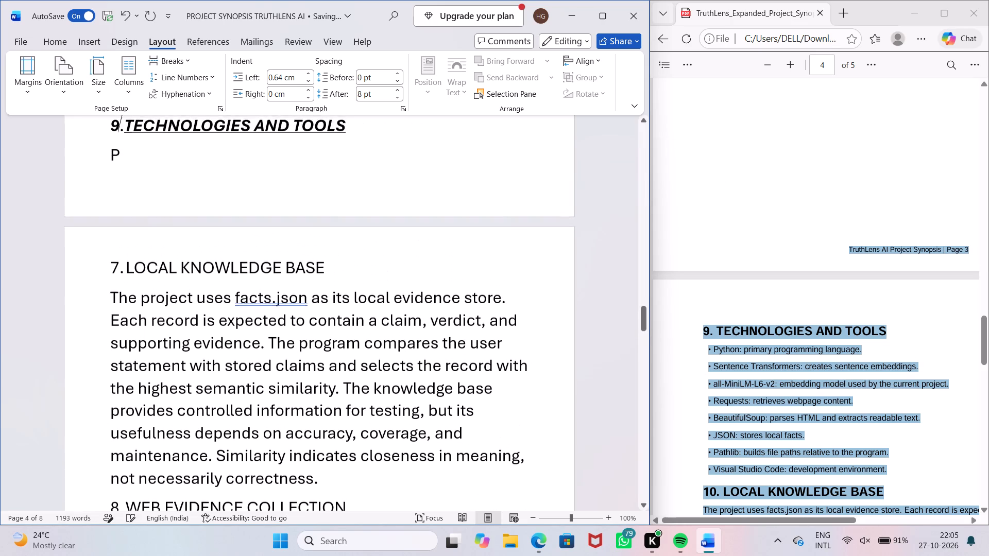
{"action": "key", "text": "Return"}
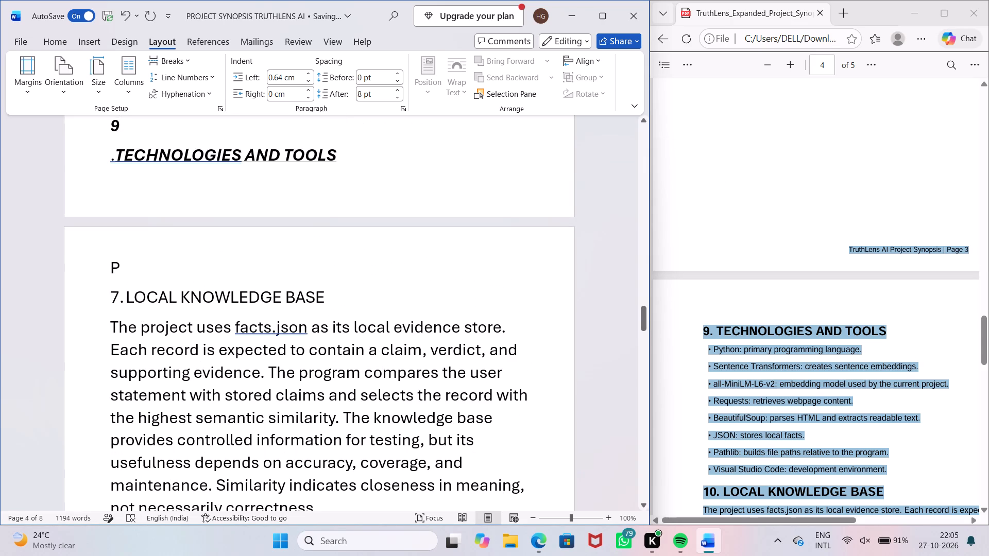
{"action": "key", "text": "ctrl+z"}
{"action": "key", "text": "ctrl+z"}
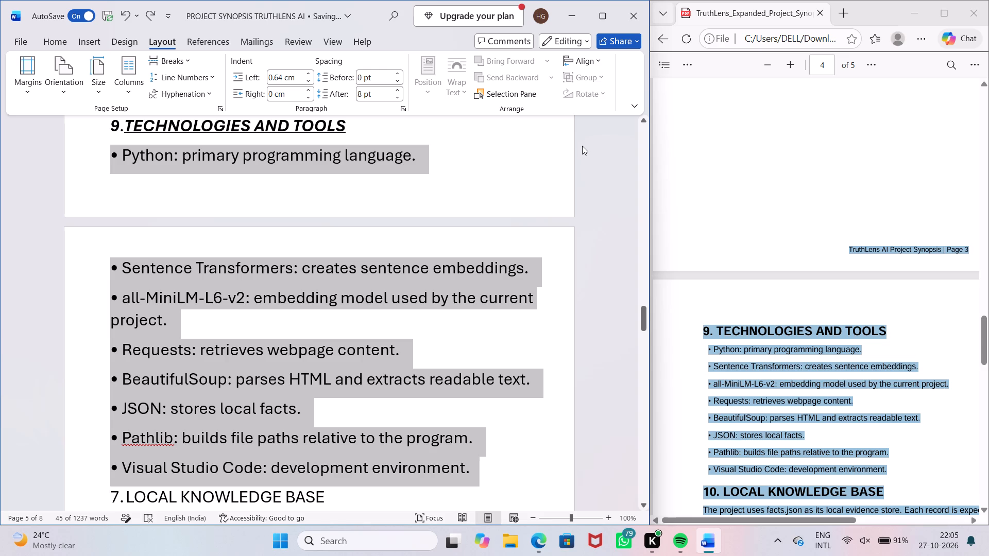
{"action": "key", "text": "ctrl+shift+p"}
{"action": "key", "text": "Up"}
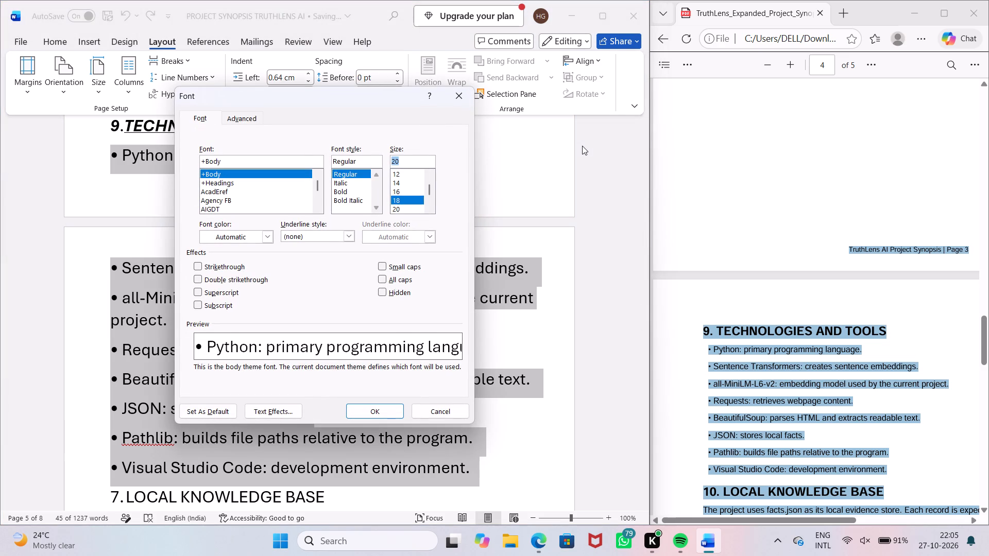
{"action": "key", "text": "Return"}
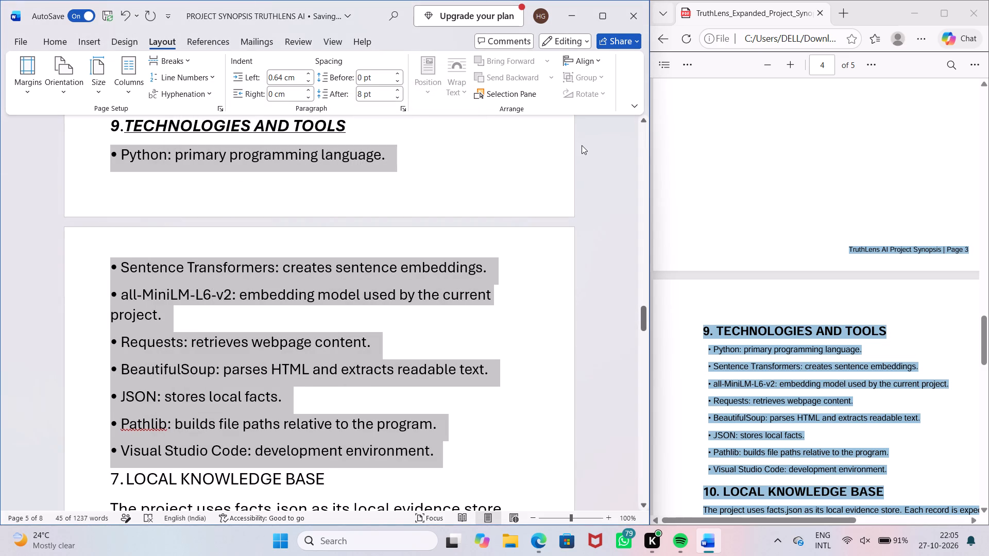
Insert two paragraph breaks before the "9." of the TECHNOLOGIES AND TOOLS heading to push it onto the next page.
{"action": "left_click", "coordinate": [113, 130]}
{"action": "key", "text": "Return"}
{"action": "key", "text": "Return"}
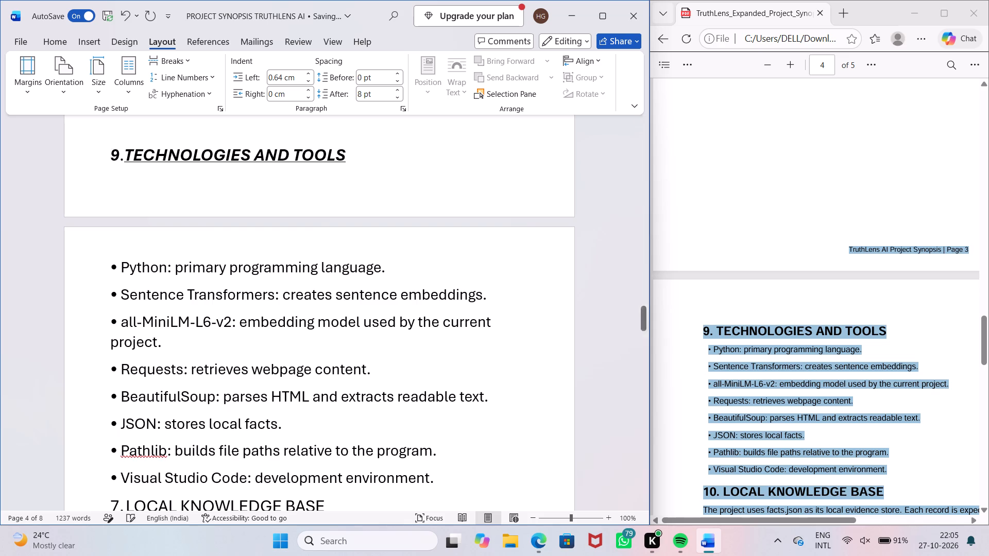
Replace the automatic list number before the LOCAL KNOWLEDGE BASE heading with a typed "10.".
{"action": "scroll", "coordinate": [309, 238], "scroll_direction": "down", "scroll_amount": 3}
{"action": "scroll", "coordinate": [316, 242], "scroll_direction": "up", "scroll_amount": 20}
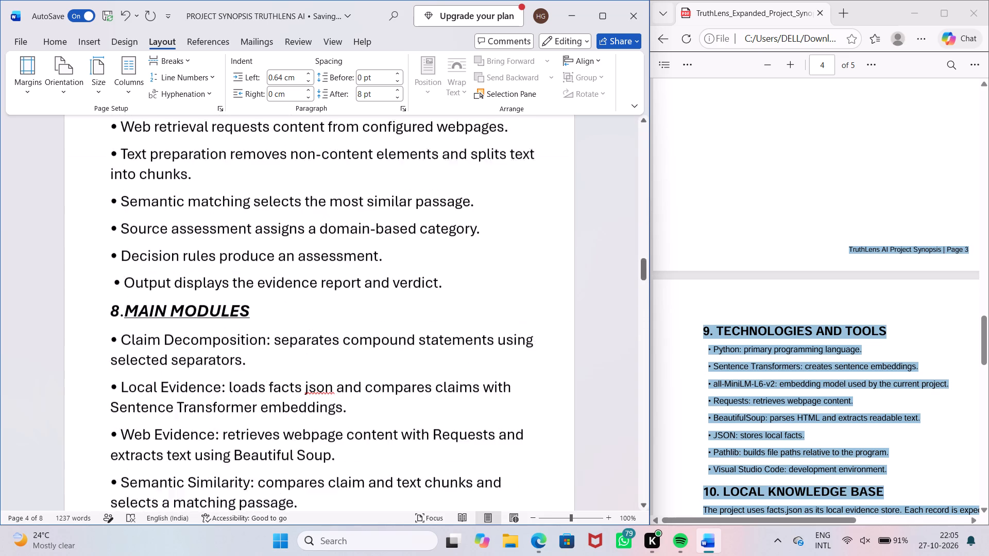
{"action": "scroll", "coordinate": [308, 239], "scroll_direction": "up", "scroll_amount": 13}
{"action": "scroll", "coordinate": [318, 245], "scroll_direction": "down", "scroll_amount": 20}
{"action": "scroll", "coordinate": [318, 245], "scroll_direction": "down", "scroll_amount": 17}
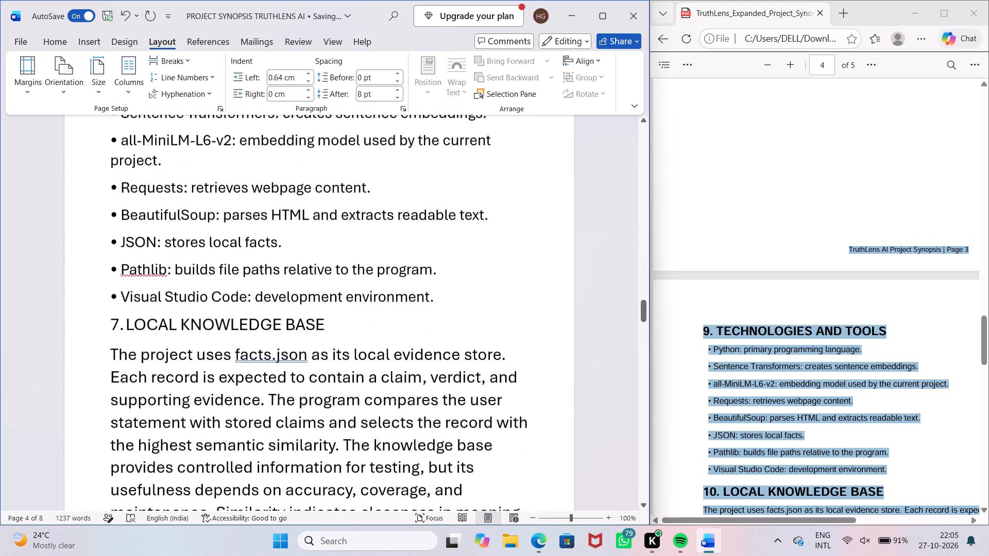
{"action": "scroll", "coordinate": [325, 266], "scroll_direction": "down", "scroll_amount": 8}
{"action": "scroll", "coordinate": [327, 260], "scroll_direction": "up", "scroll_amount": 9}
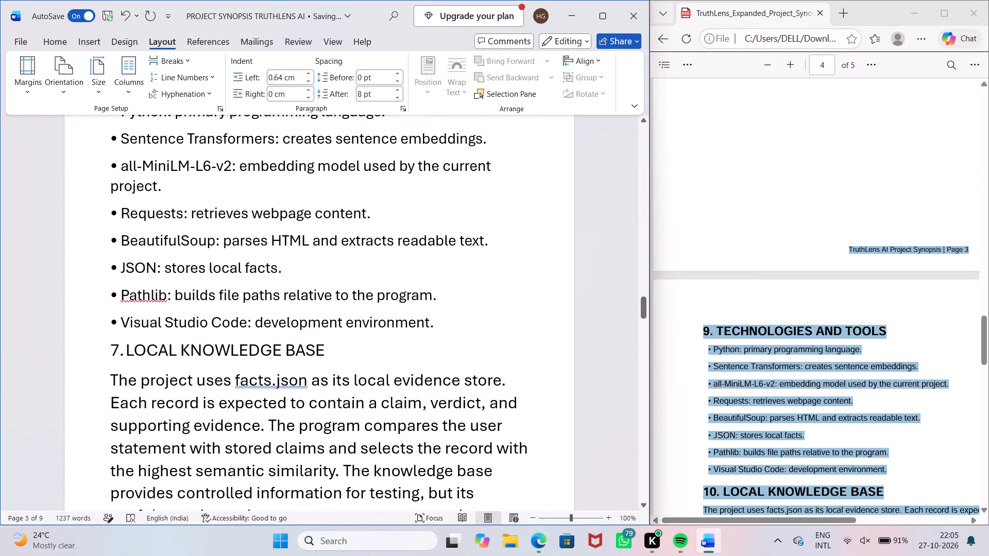
{"action": "scroll", "coordinate": [195, 311], "scroll_direction": "up", "scroll_amount": 4}
{"action": "scroll", "coordinate": [196, 316], "scroll_direction": "down", "scroll_amount": 4}
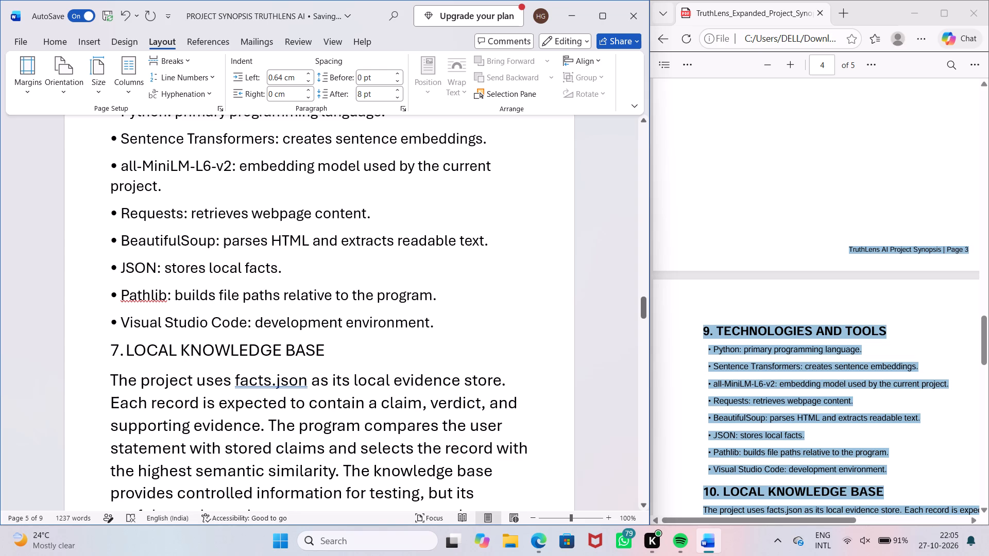
{"action": "left_click", "coordinate": [117, 345]}
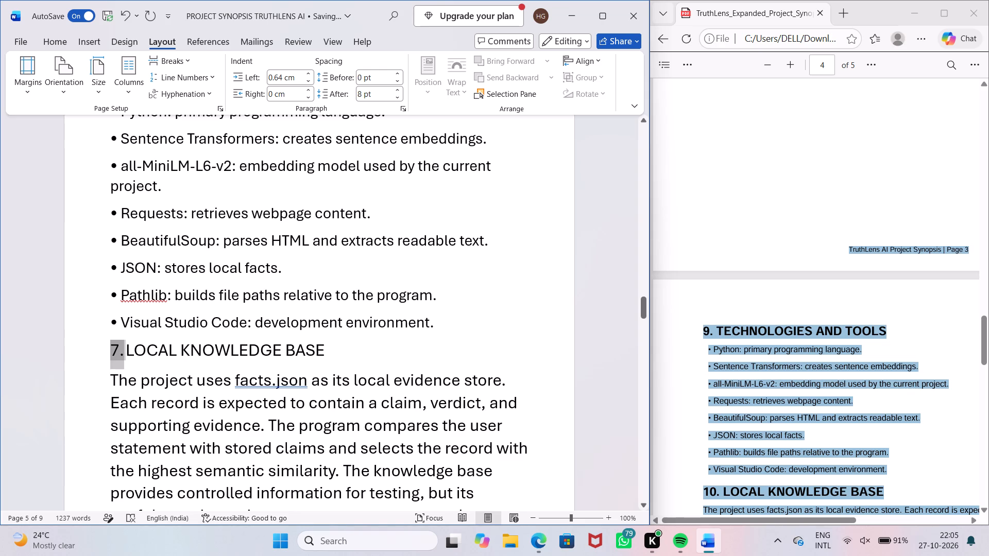
{"action": "type", "text": "10."}
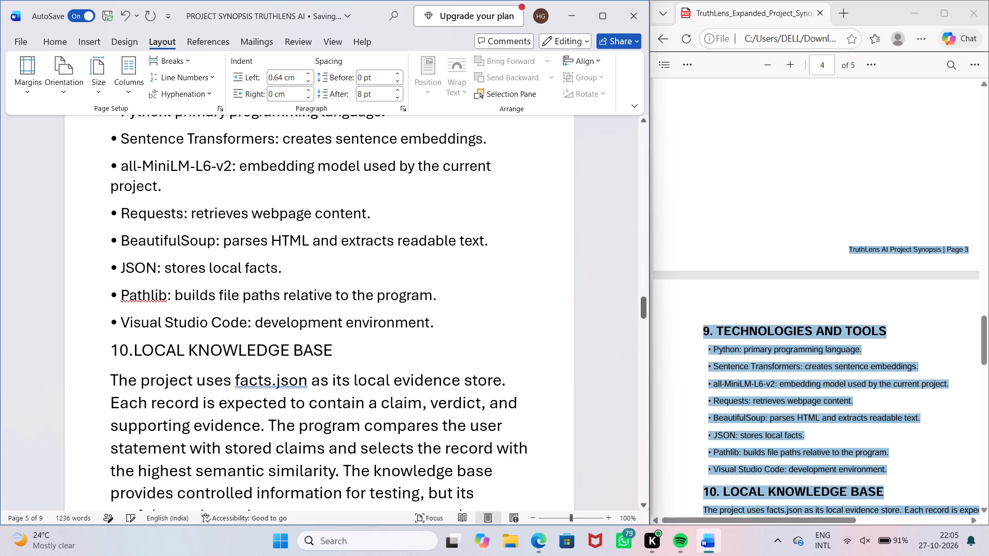
Make the number "10." before LOCAL KNOWLEDGE BASE bold and italic, without an underline.
{"action": "key", "text": "Left"}
{"action": "key", "text": "Left"}
{"action": "key", "text": "Left"}
{"action": "key", "text": "shift+Right"}
{"action": "key", "text": "shift+Right"}
{"action": "key", "text": "shift+Right"}
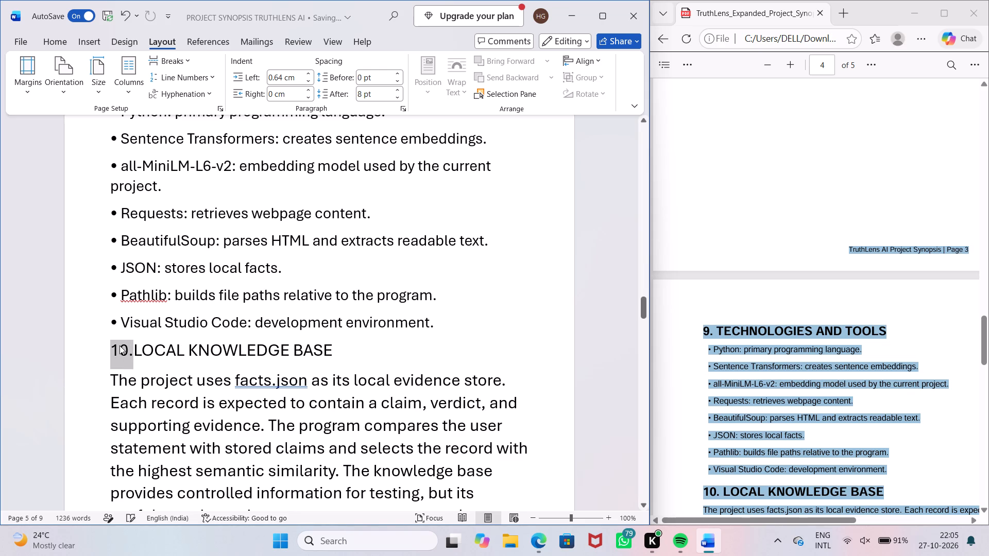
{"action": "key", "text": "ctrl+b"}
{"action": "key", "text": "ctrl+u"}
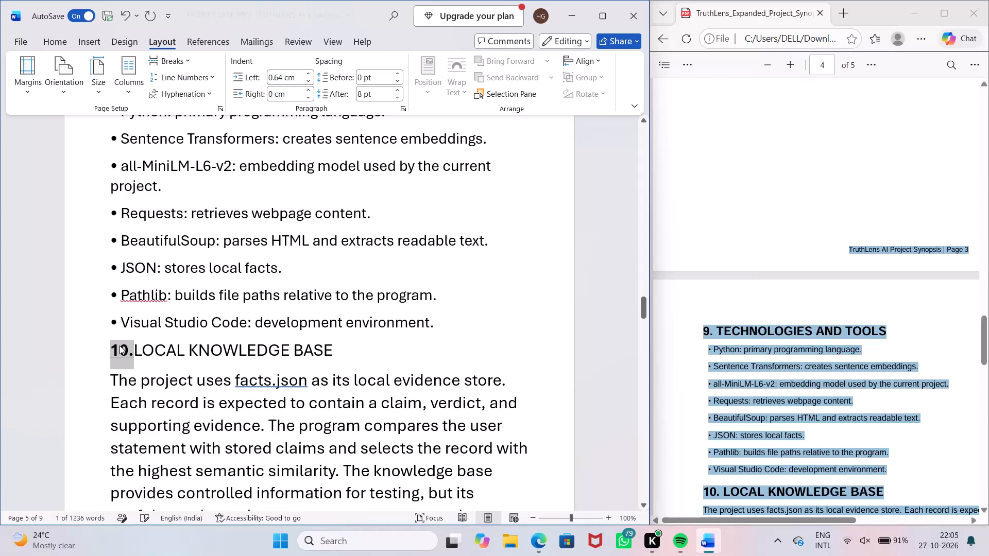
{"action": "key", "text": "ctrl+i"}
{"action": "key", "text": "ctrl+u"}
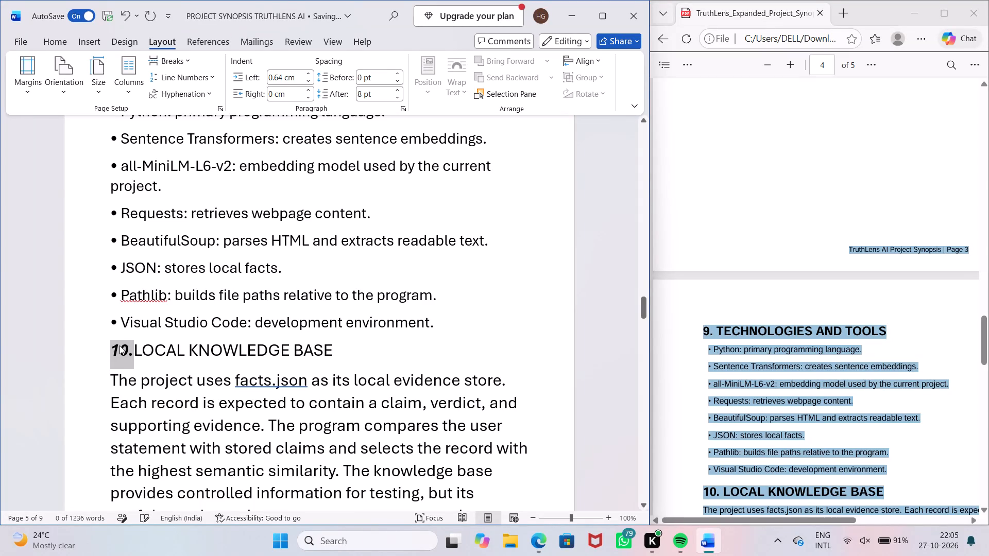
Make the heading text "LOCAL KNOWLEDGE BASE" bold, underlined and italic.
{"action": "key", "text": "Right"}
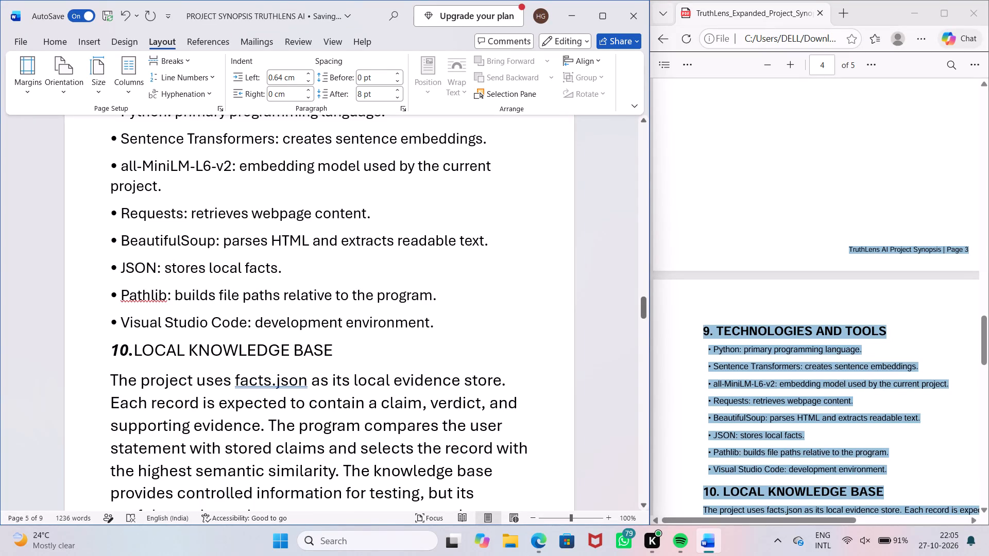
{"action": "key", "text": "shift+Left"}
{"action": "key", "text": "shift+Right"}
{"action": "key", "text": "shift+Right"}
{"action": "key", "text": "shift+Right"}
{"action": "key", "text": "shift+Right"}
{"action": "key", "text": "shift+Right"}
{"action": "key", "text": "shift+Right"}
{"action": "key", "text": "shift+Right"}
{"action": "key", "text": "shift+Right"}
{"action": "key", "text": "shift+Right"}
{"action": "key", "text": "shift+Right"}
{"action": "key", "text": "shift+Right"}
{"action": "key", "text": "shift+Right"}
{"action": "key", "text": "shift+Right"}
{"action": "key", "text": "shift+Right"}
{"action": "key", "text": "shift+Right"}
{"action": "key", "text": "shift+Right"}
{"action": "key", "text": "shift+Right"}
{"action": "key", "text": "shift+Right"}
{"action": "key", "text": "shift+Right"}
{"action": "key", "text": "shift+Right"}
{"action": "key", "text": "shift+Right"}
{"action": "key", "text": "shift+Right"}
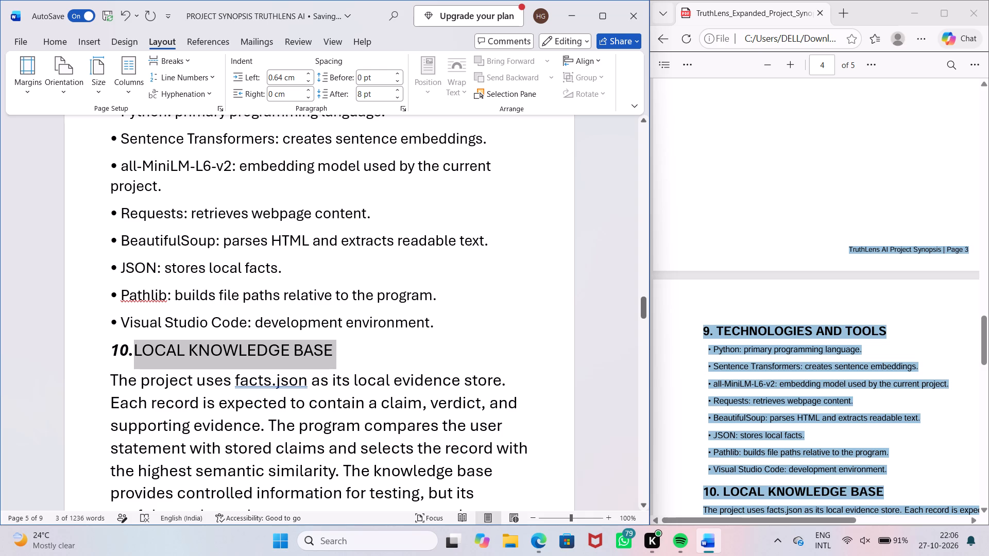
{"action": "key", "text": "ctrl+b"}
{"action": "key", "text": "ctrl+u"}
{"action": "key", "text": "ctrl+i"}
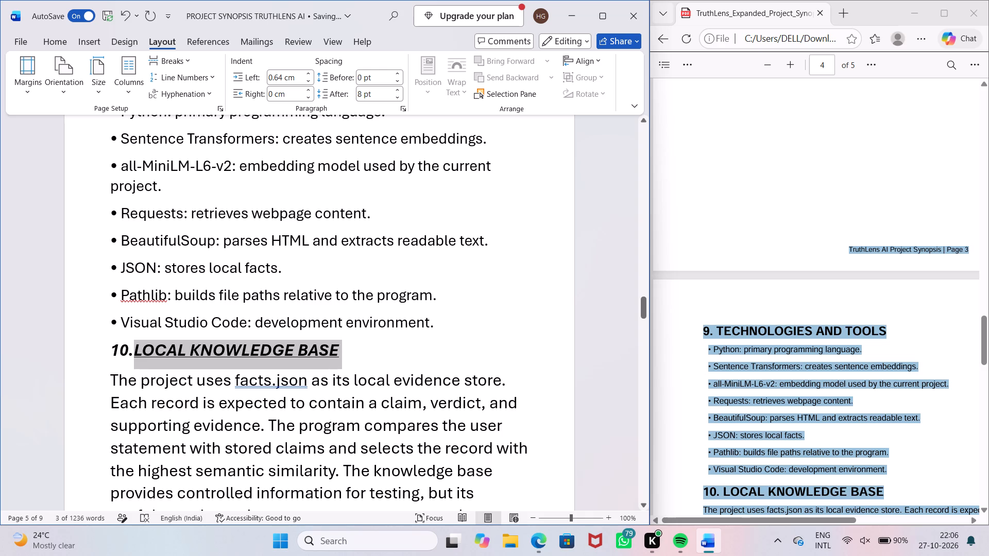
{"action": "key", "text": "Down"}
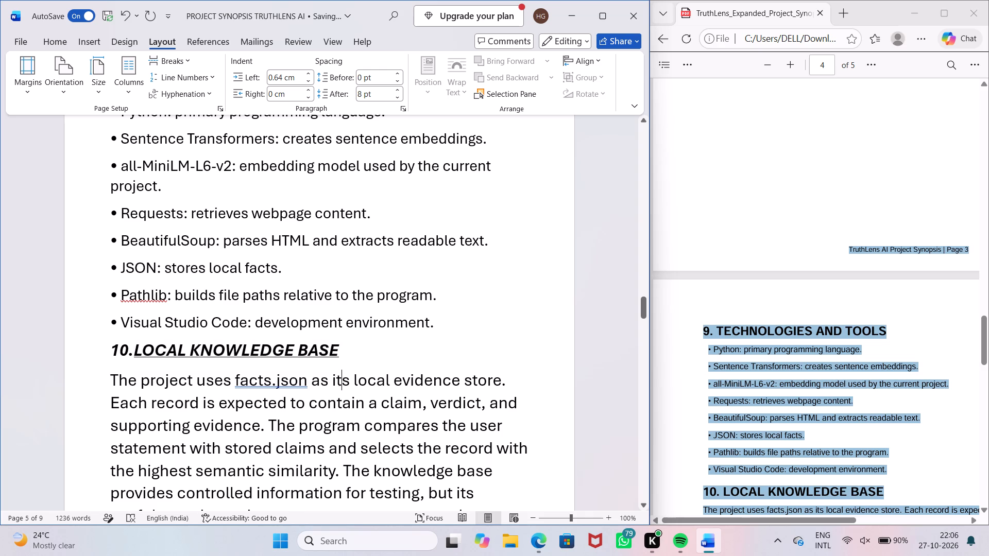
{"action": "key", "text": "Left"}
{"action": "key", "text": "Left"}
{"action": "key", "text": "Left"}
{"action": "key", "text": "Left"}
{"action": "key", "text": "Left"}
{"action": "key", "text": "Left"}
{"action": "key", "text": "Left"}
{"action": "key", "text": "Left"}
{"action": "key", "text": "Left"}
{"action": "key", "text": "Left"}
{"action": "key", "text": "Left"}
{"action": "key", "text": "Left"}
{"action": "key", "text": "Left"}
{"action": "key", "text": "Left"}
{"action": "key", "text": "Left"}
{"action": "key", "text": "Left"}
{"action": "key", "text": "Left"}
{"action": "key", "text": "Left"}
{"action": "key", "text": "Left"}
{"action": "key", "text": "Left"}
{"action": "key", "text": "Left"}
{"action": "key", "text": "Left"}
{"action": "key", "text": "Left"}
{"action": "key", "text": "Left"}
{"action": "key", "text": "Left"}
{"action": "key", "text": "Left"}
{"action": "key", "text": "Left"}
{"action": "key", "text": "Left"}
Set the font size of the paragraph under LOCAL KNOWLEDGE BASE to 18 pt.
{"action": "scroll", "coordinate": [536, 381], "scroll_direction": "up", "scroll_amount": 5}
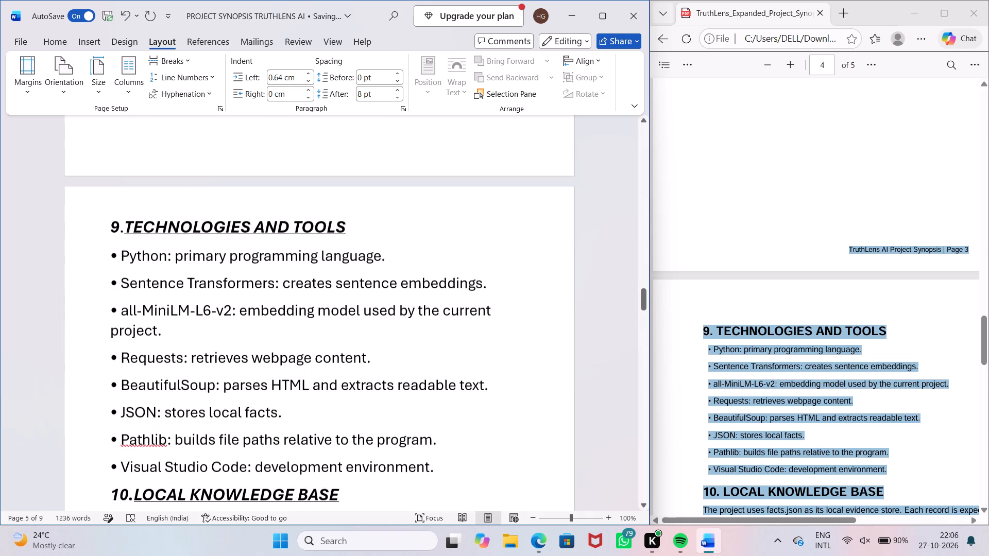
{"action": "scroll", "coordinate": [535, 378], "scroll_direction": "up", "scroll_amount": 10}
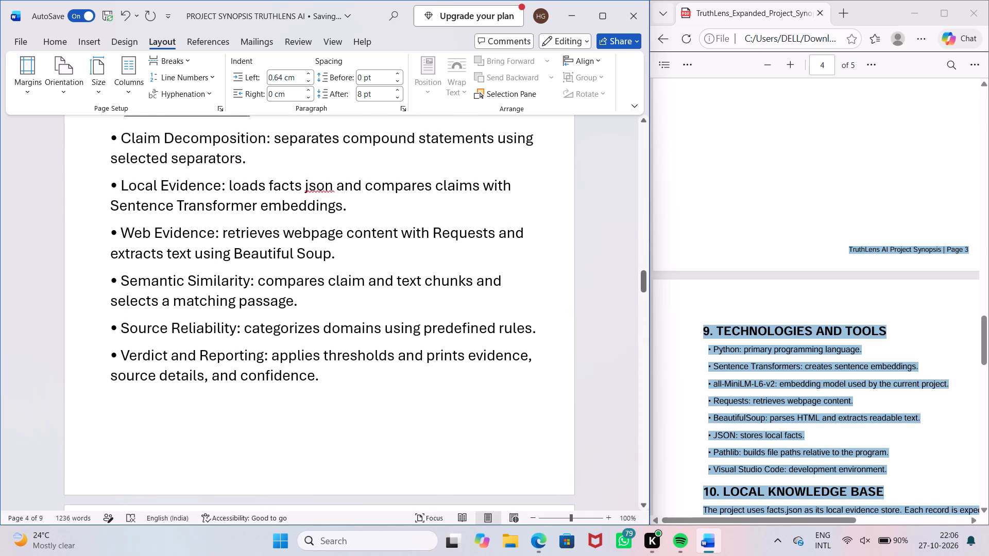
{"action": "scroll", "coordinate": [535, 370], "scroll_direction": "down", "scroll_amount": 17}
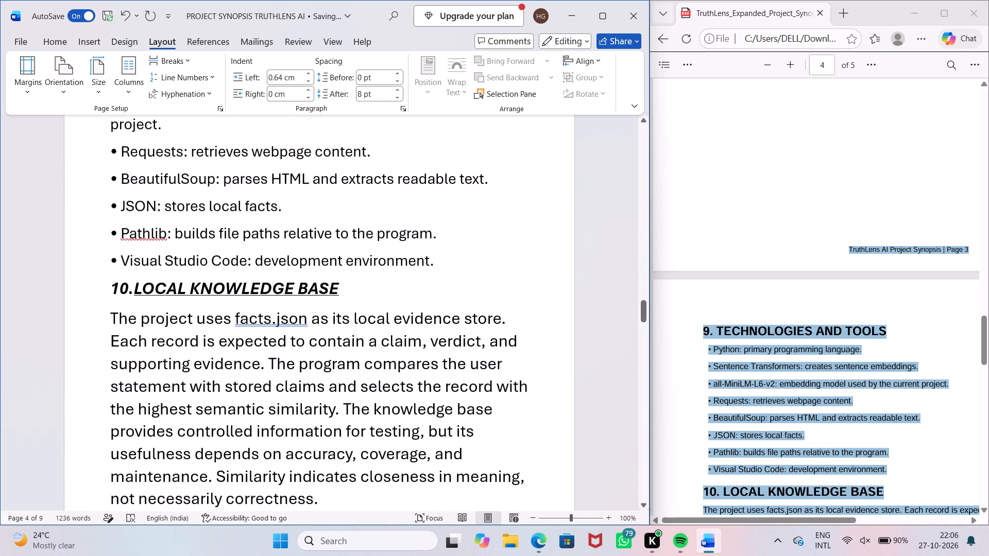
{"action": "scroll", "coordinate": [401, 310], "scroll_direction": "down", "scroll_amount": 1}
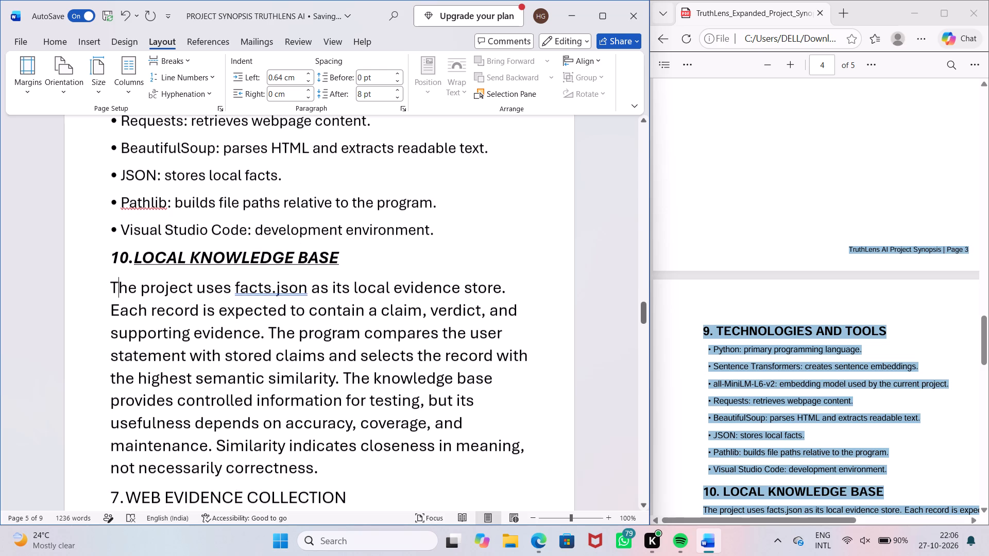
{"action": "left_click_drag", "start_coordinate": [112, 283], "coordinate": [326, 551]}
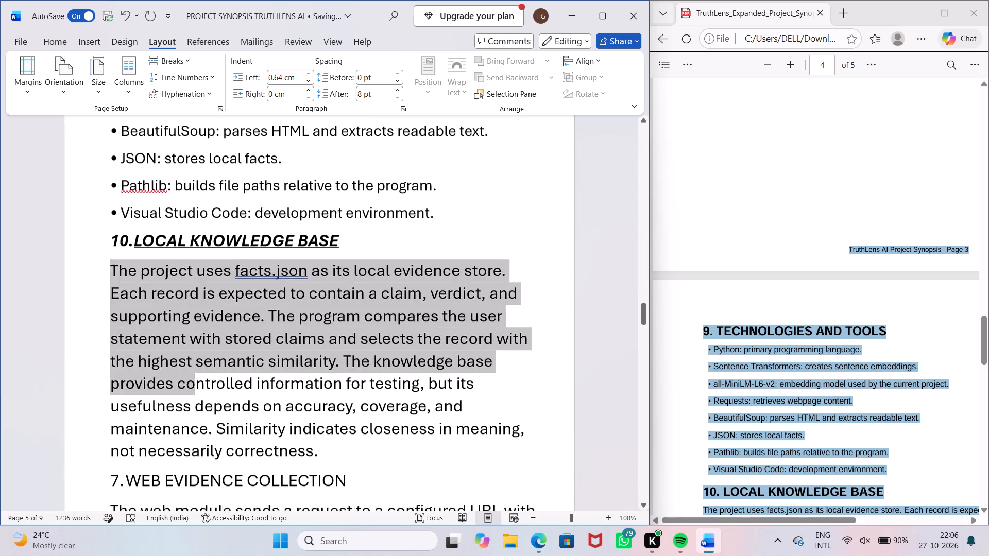
{"action": "left_click_drag", "start_coordinate": [326, 551], "coordinate": [370, 192]}
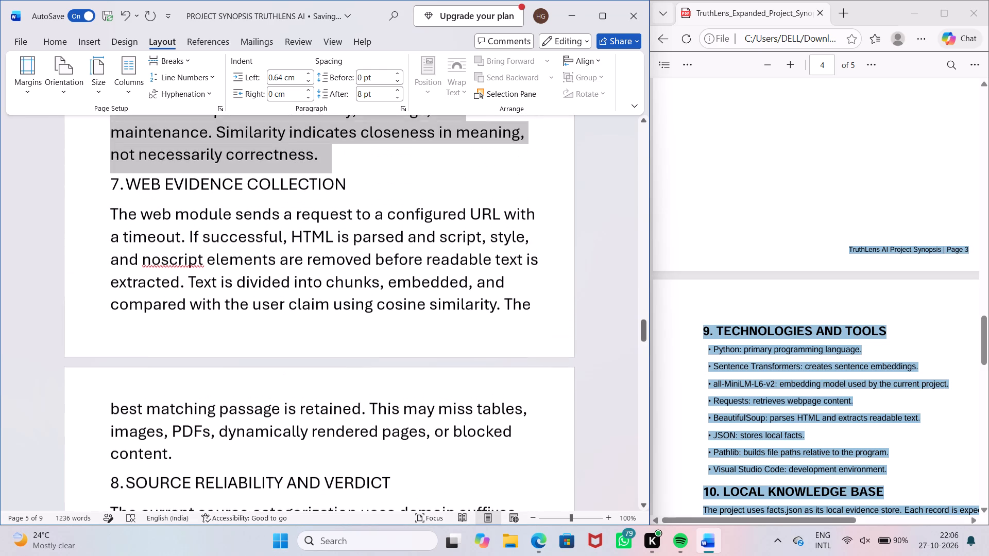
{"action": "left_click_drag", "start_coordinate": [370, 192], "coordinate": [326, 155]}
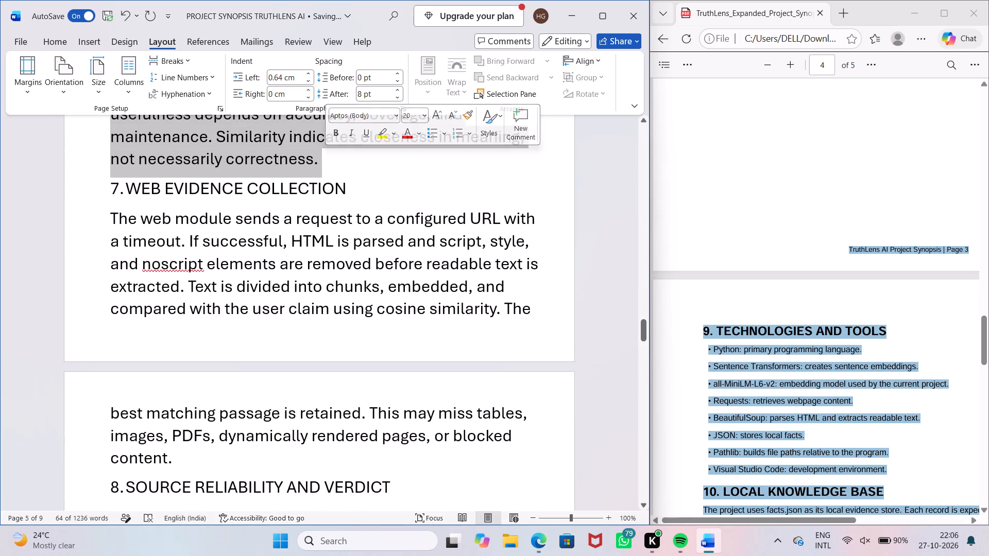
{"action": "key", "text": "ctrl+shift+p"}
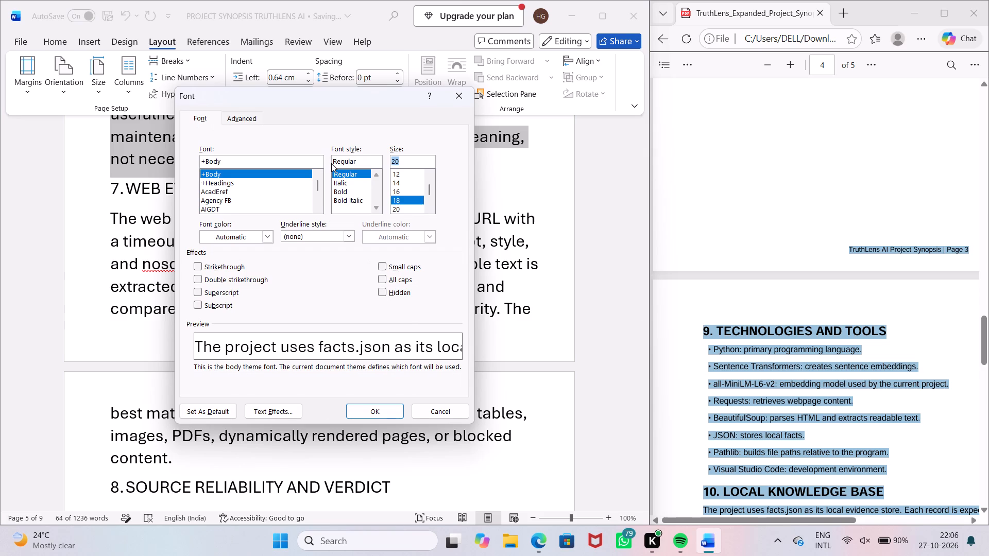
{"action": "key", "text": "Up"}
{"action": "key", "text": "Return"}
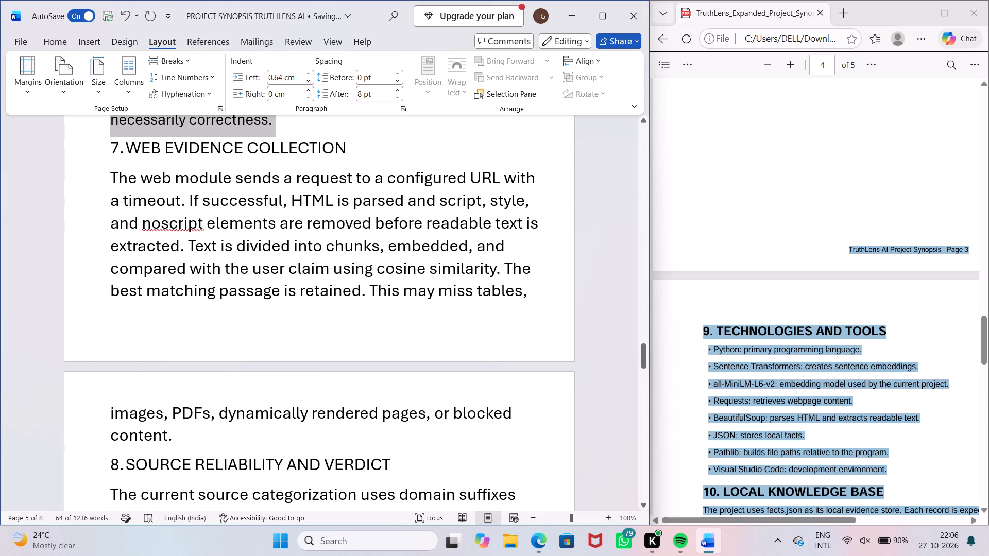
Replace the automatic list number before the WEB EVIDENCE COLLECTION heading with a typed "11.".
{"action": "left_click", "coordinate": [112, 147]}
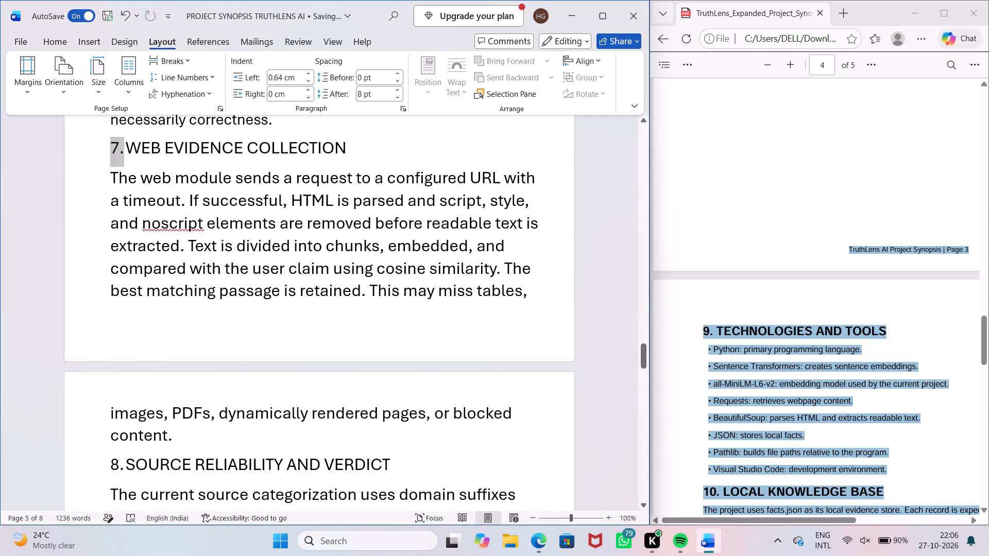
{"action": "type", "text": "11."}
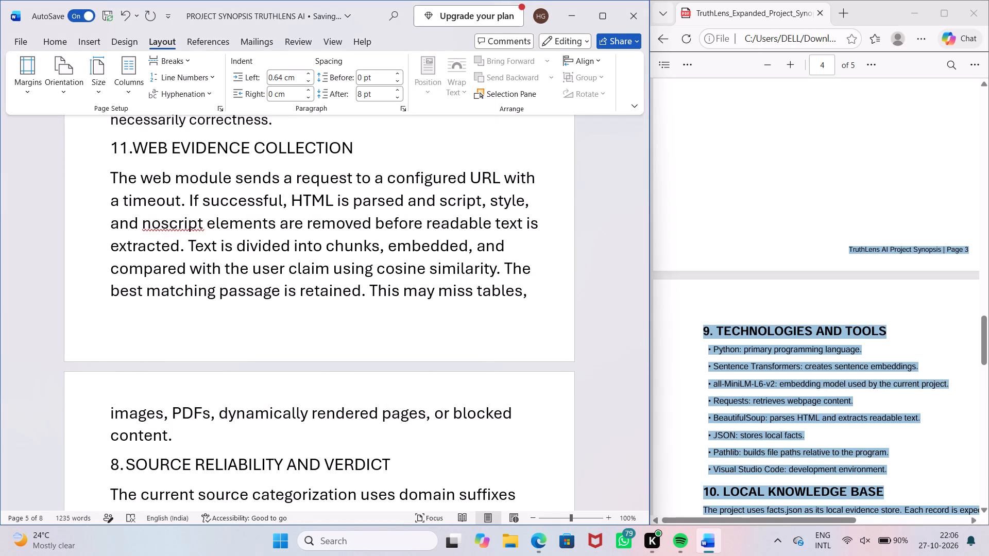
Make the number "11." before WEB EVIDENCE COLLECTION bold and italic, without an underline.
{"action": "key", "text": "shift+Left"}
{"action": "key", "text": "shift+Left"}
{"action": "key", "text": "shift+Left"}
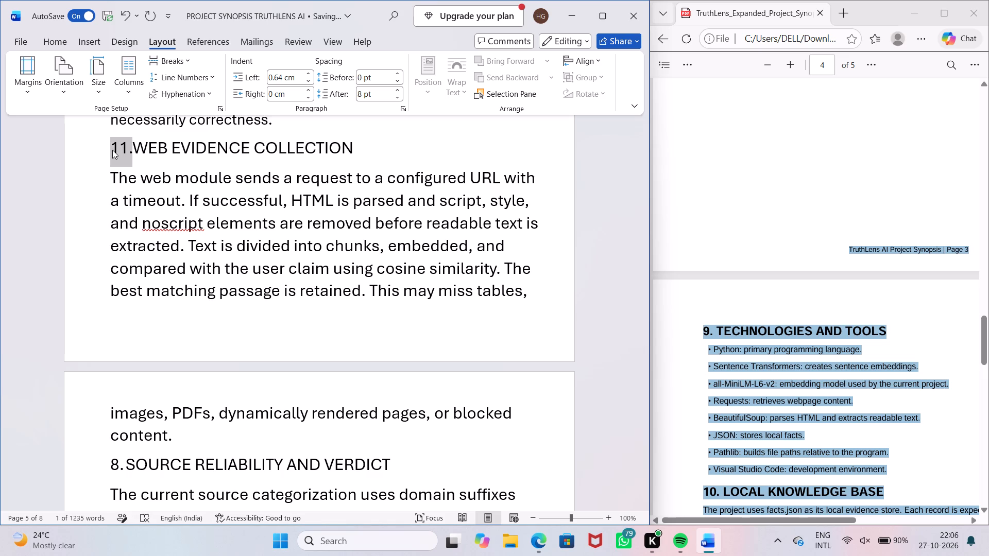
{"action": "key", "text": "ctrl+shift+p"}
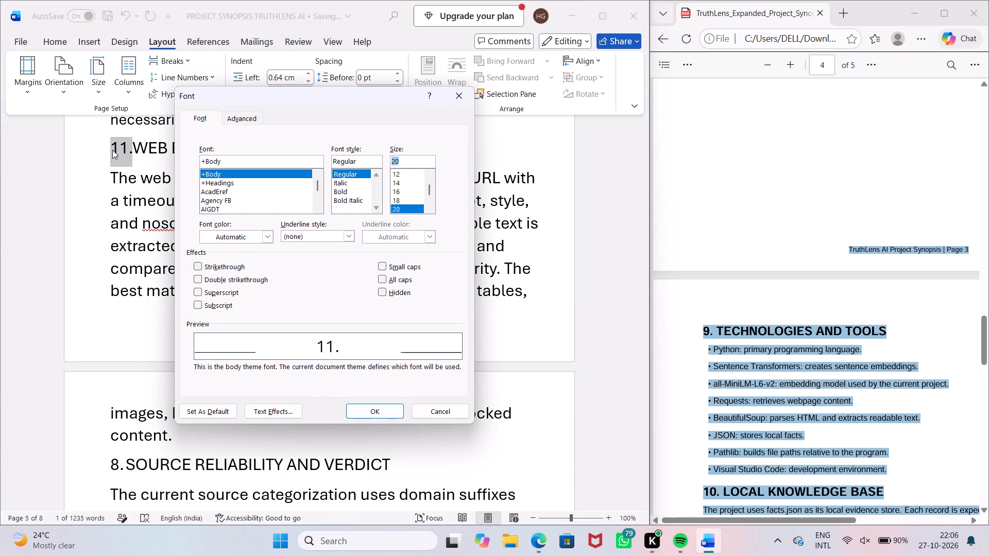
{"action": "key", "text": "Return"}
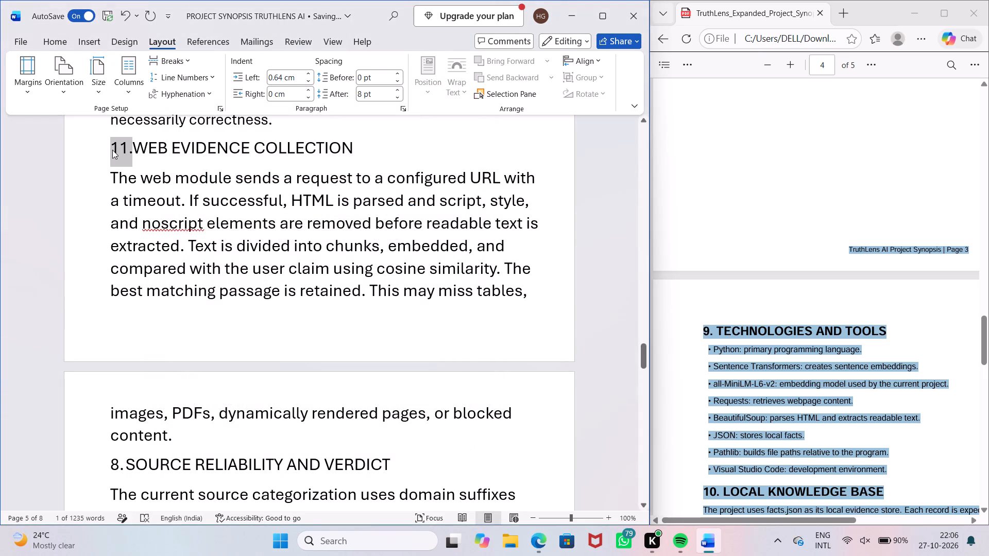
{"action": "key", "text": "ctrl+b"}
{"action": "key", "text": "ctrl+i"}
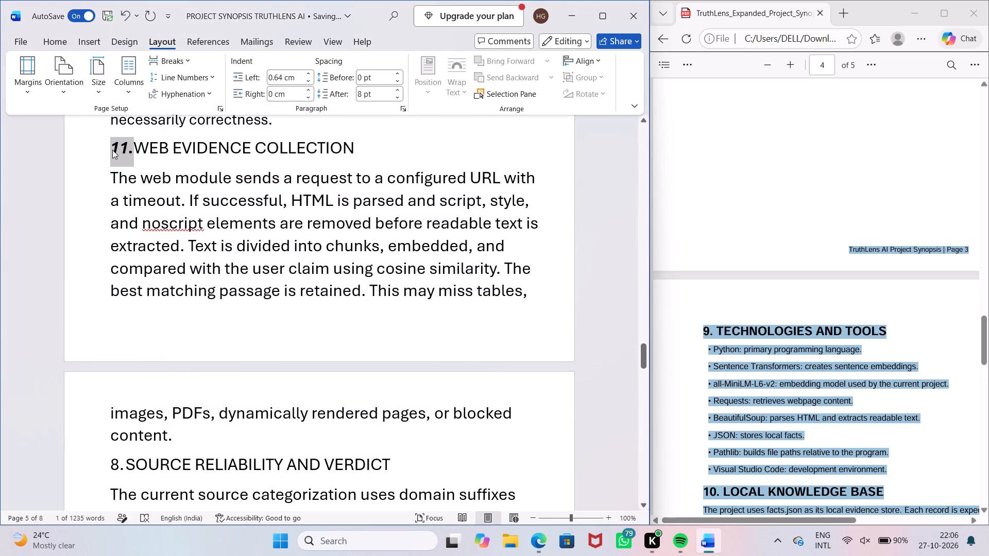
Make the heading text "WEB EVIDENCE COLLECTION" bold, underlined and italic.
{"action": "key", "text": "Right"}
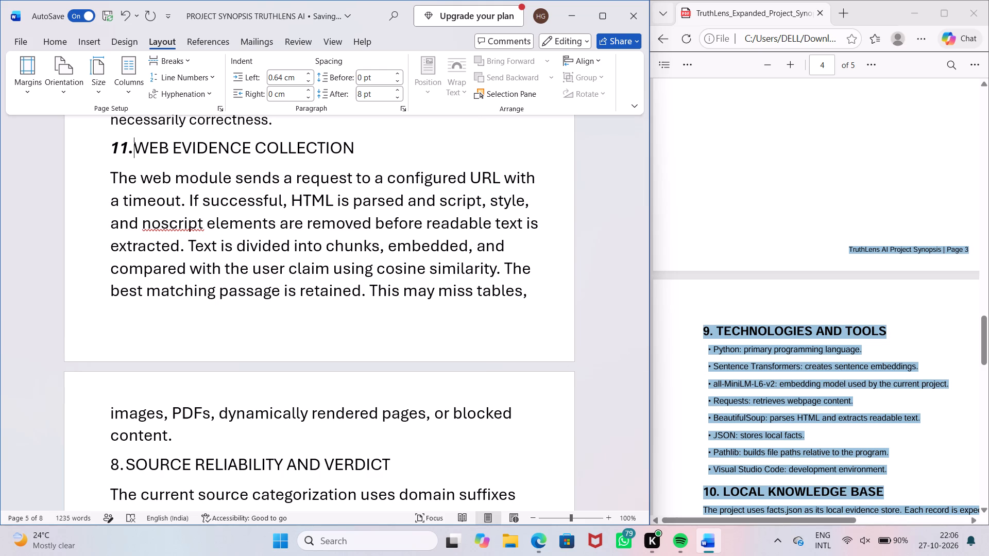
{"action": "key", "text": "ctrl+shift+Right"}
{"action": "key", "text": "ctrl+shift+Right"}
{"action": "key", "text": "ctrl+shift+Right"}
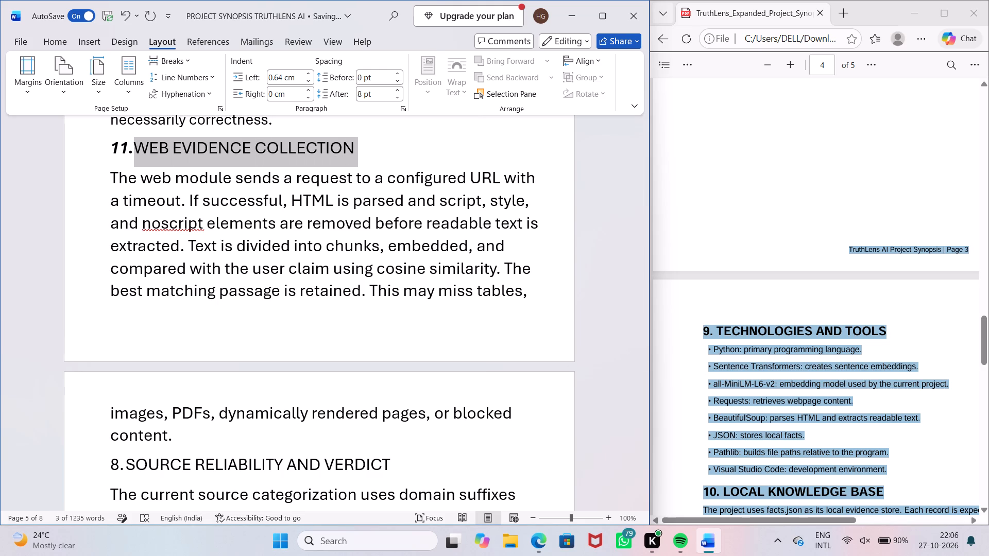
{"action": "key", "text": "ctrl+b"}
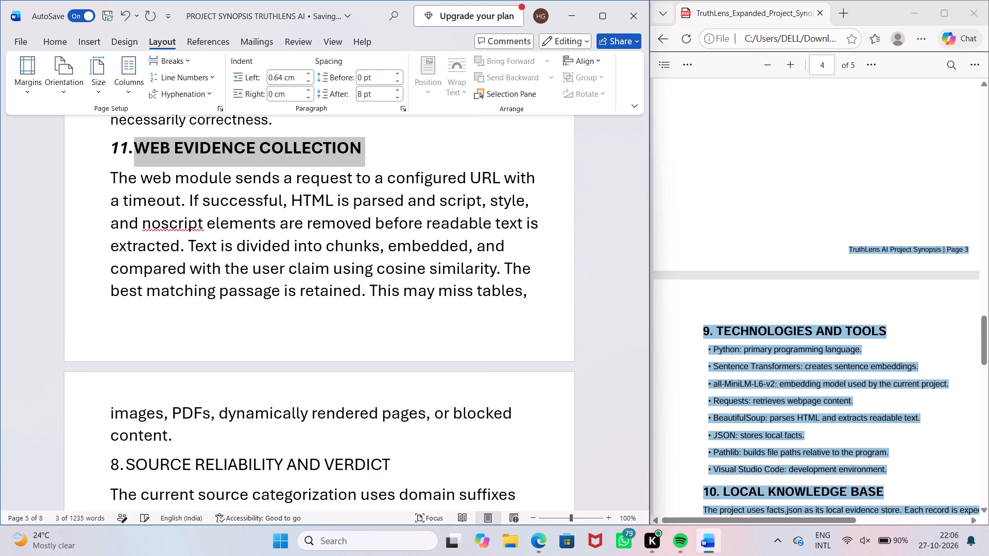
{"action": "key", "text": "ctrl+u"}
{"action": "key", "text": "ctrl+i"}
Set the font size of the paragraph under WEB EVIDENCE COLLECTION to 18 pt.
{"action": "key", "text": "Down"}
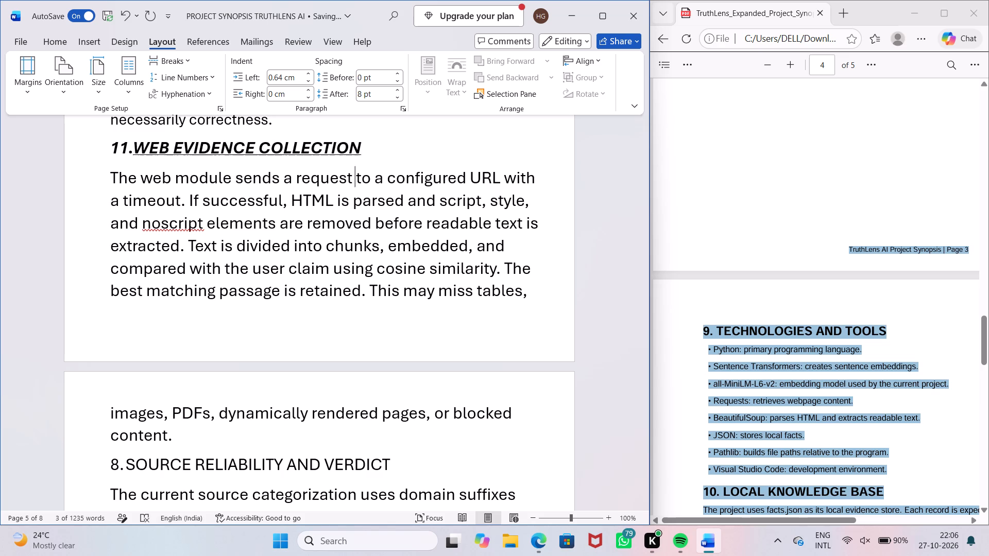
{"action": "key", "text": "Left"}
{"action": "key", "text": "Left"}
{"action": "key", "text": "Left"}
{"action": "key", "text": "Left"}
{"action": "key", "text": "Left"}
{"action": "key", "text": "Left"}
{"action": "key", "text": "Left"}
{"action": "key", "text": "Left"}
{"action": "key", "text": "Left"}
{"action": "key", "text": "Left"}
{"action": "key", "text": "Left"}
{"action": "key", "text": "Left"}
{"action": "key", "text": "Left"}
{"action": "key", "text": "Left"}
{"action": "key", "text": "Left"}
{"action": "key", "text": "Left"}
{"action": "key", "text": "Left"}
{"action": "key", "text": "Left"}
{"action": "key", "text": "Left"}
{"action": "key", "text": "Left"}
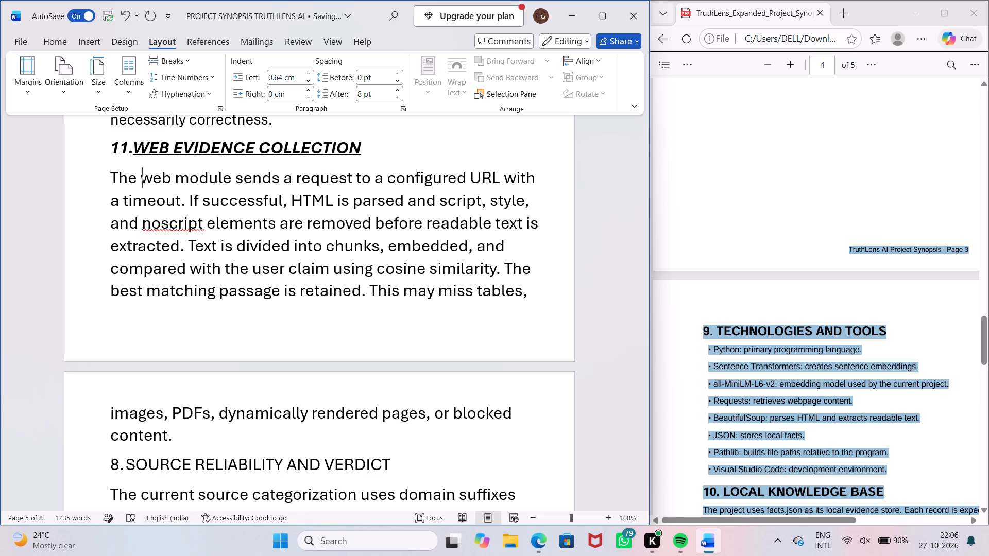
{"action": "key", "text": "Left"}
{"action": "key", "text": "Left"}
{"action": "key", "text": "Left"}
{"action": "key", "text": "Left"}
{"action": "key", "text": "ctrl+shift+Down"}
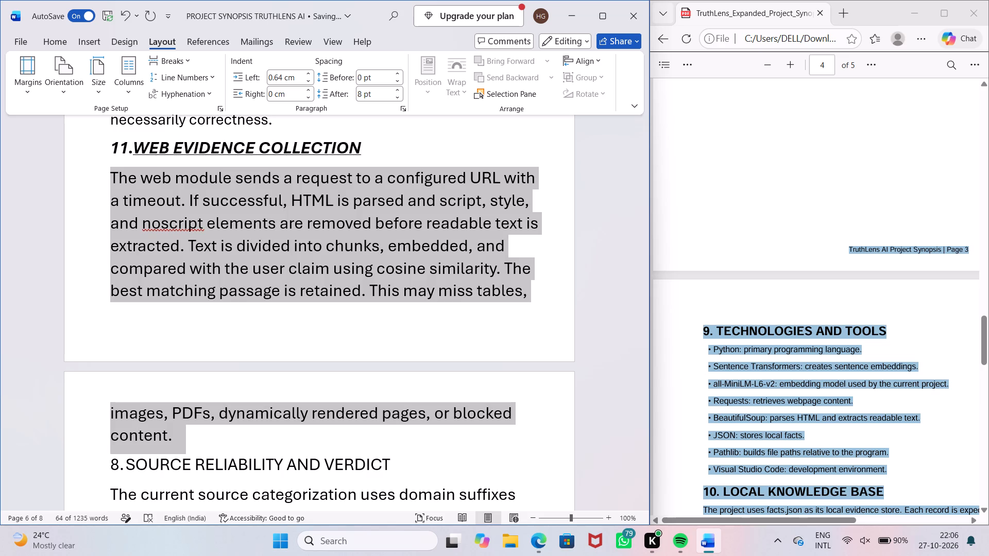
{"action": "key", "text": "ctrl+shift+p"}
{"action": "key", "text": "Up"}
{"action": "key", "text": "Return"}
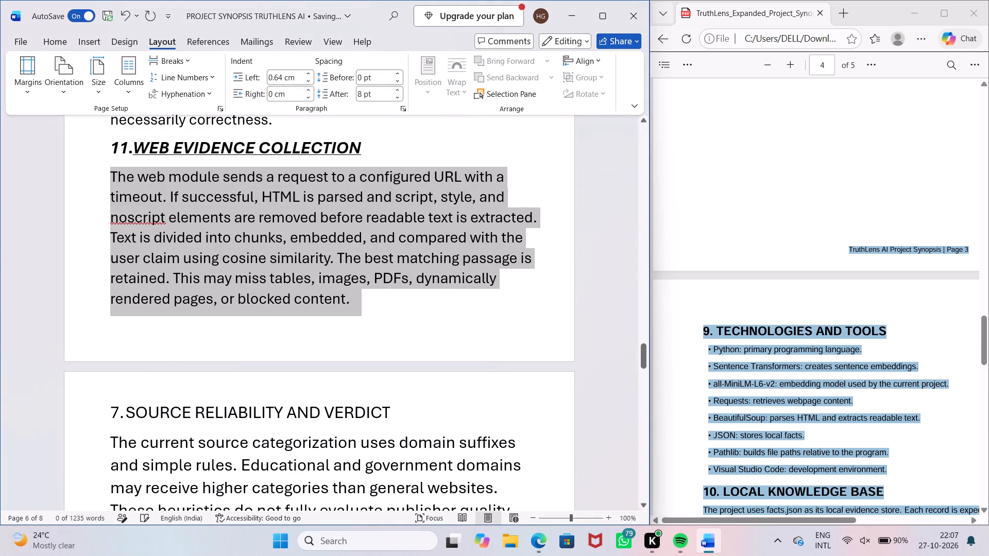
Ignore all spelling flags for the word "noscript" in the WEB EVIDENCE COLLECTION paragraph.
{"action": "left_click", "coordinate": [131, 210]}
{"action": "left_click", "coordinate": [131, 216]}
{"action": "right_click", "coordinate": [131, 216]}
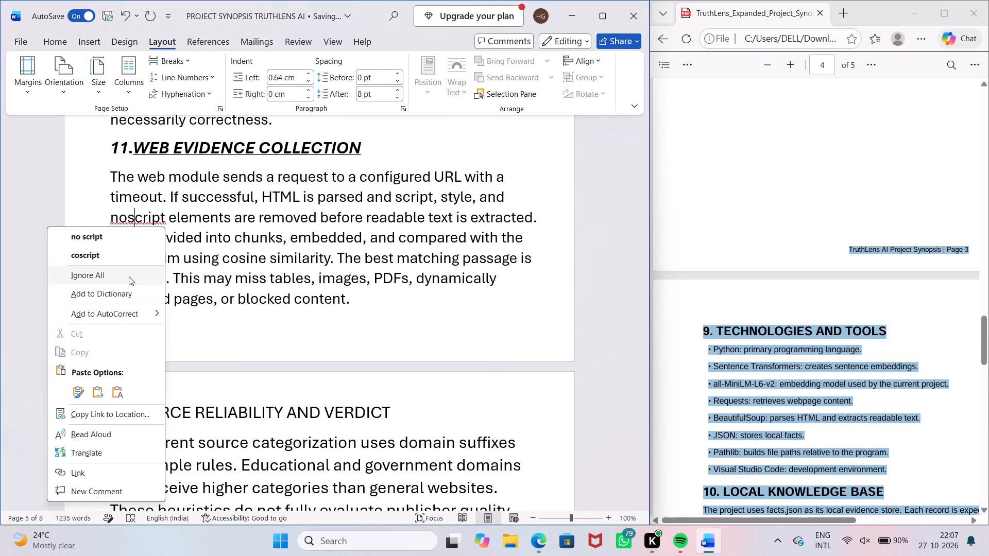
{"action": "left_click", "coordinate": [129, 276]}
Replace the automatic list number before the SOURCE RELIABILITY AND VERDICT heading with a typed "12.".
{"action": "scroll", "coordinate": [337, 175], "scroll_direction": "down", "scroll_amount": 7}
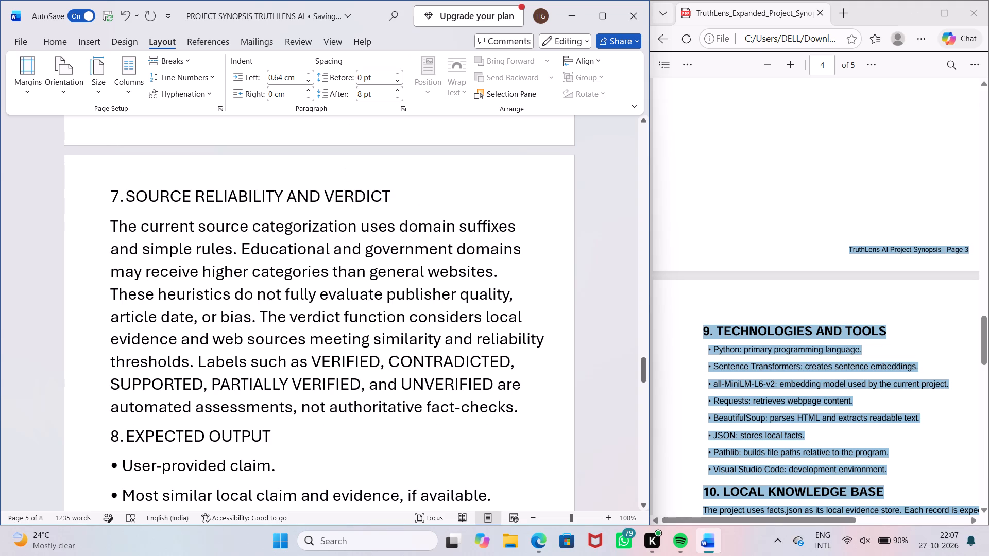
{"action": "left_click", "coordinate": [116, 192]}
{"action": "scroll", "coordinate": [291, 148], "scroll_direction": "up", "scroll_amount": 10}
{"action": "scroll", "coordinate": [157, 133], "scroll_direction": "down", "scroll_amount": 4}
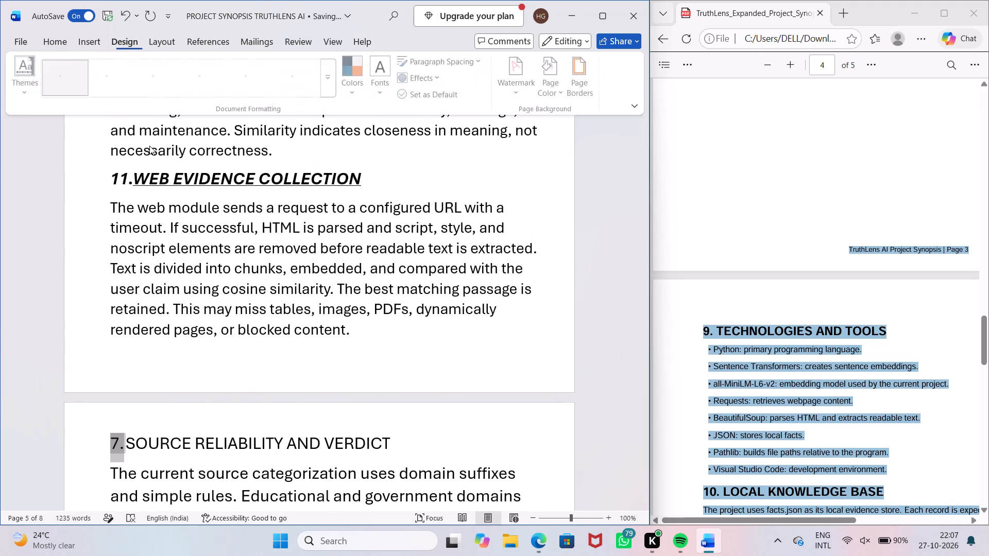
{"action": "scroll", "coordinate": [149, 146], "scroll_direction": "down", "scroll_amount": 8}
{"action": "scroll", "coordinate": [144, 165], "scroll_direction": "up", "scroll_amount": 7}
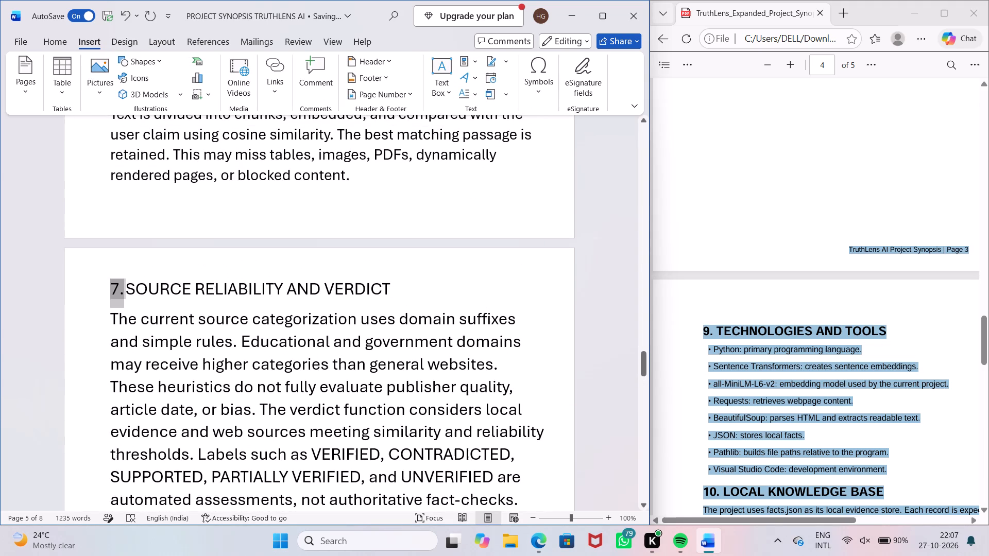
{"action": "type", "text": "12"}
{"action": "key", "text": "period"}
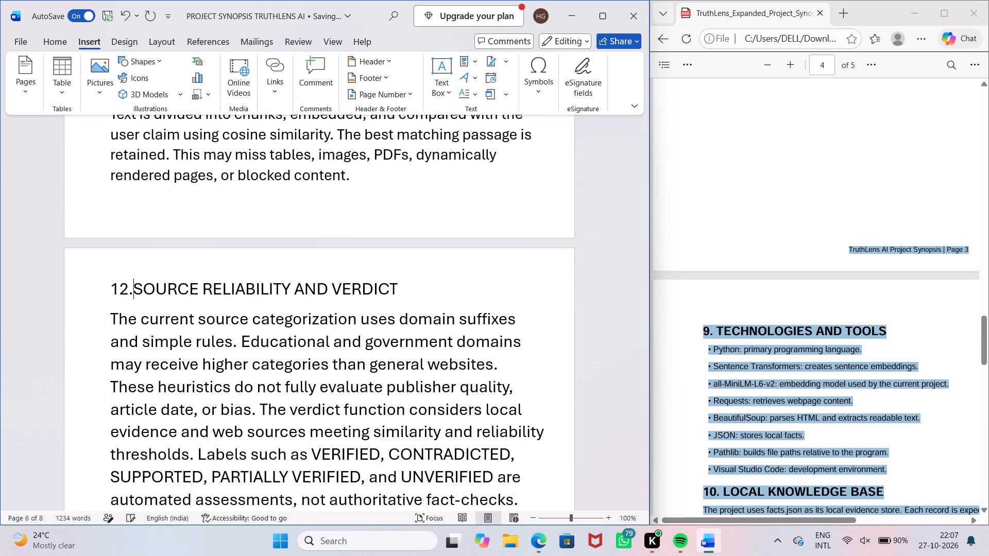
Make the number "12." before SOURCE RELIABILITY AND VERDICT bold and italic, without an underline.
{"action": "key", "text": "shift+Left"}
{"action": "key", "text": "shift+Left"}
{"action": "key", "text": "shift+Left"}
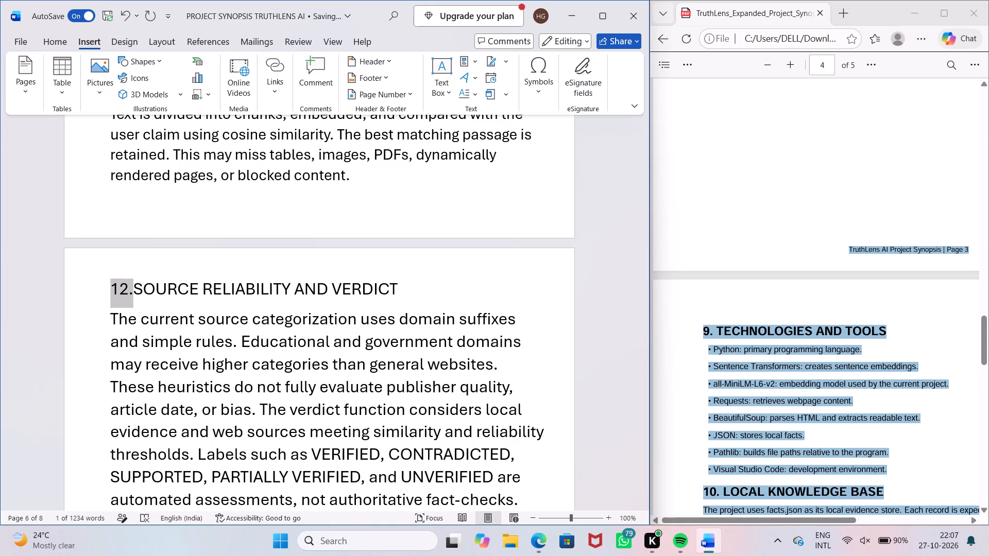
{"action": "key", "text": "ctrl+b"}
{"action": "key", "text": "ctrl+i"}
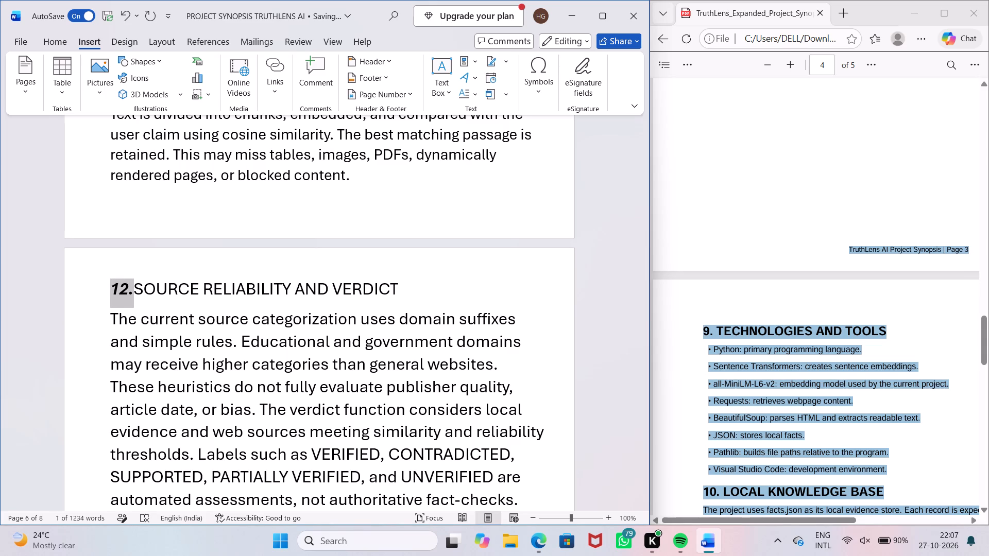
Make the heading text "SOURCE RELIABILITY AND VERDICT" bold, underlined and italic.
{"action": "key", "text": "Down"}
{"action": "key", "text": "Up"}
{"action": "key", "text": "Right"}
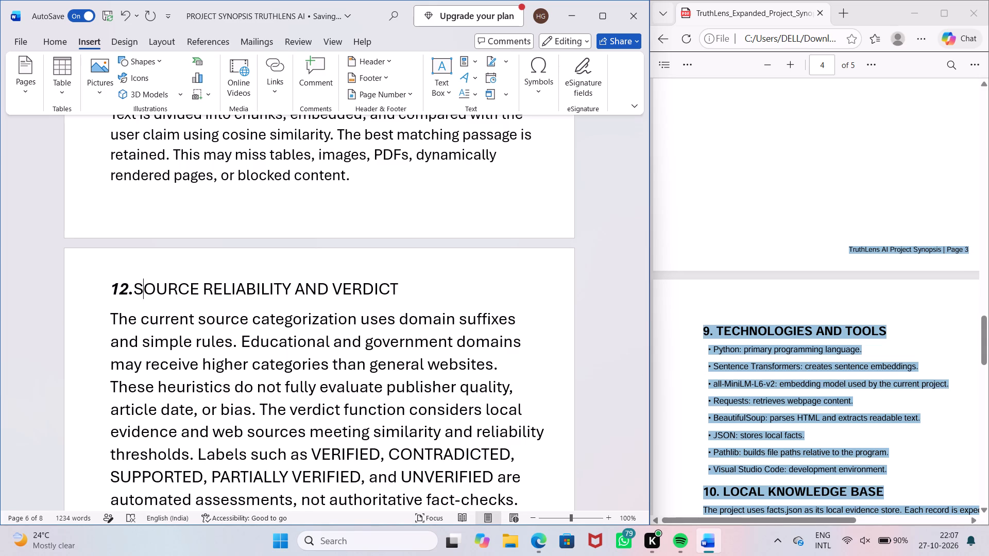
{"action": "key", "text": "Left"}
{"action": "key", "text": "ctrl+shift+Right"}
{"action": "key", "text": "ctrl+shift+Right"}
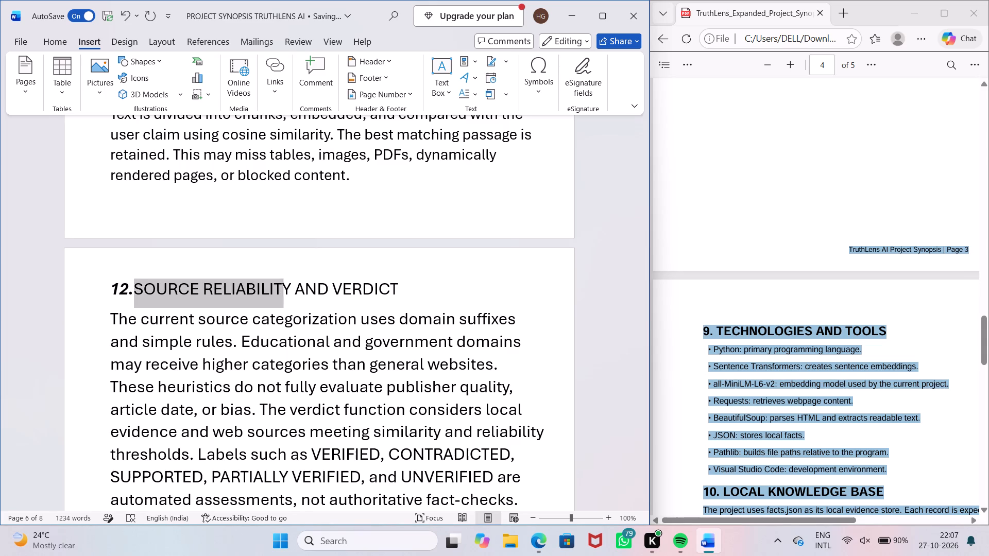
{"action": "key", "text": "ctrl+shift+Right"}
{"action": "key", "text": "ctrl+shift+Right"}
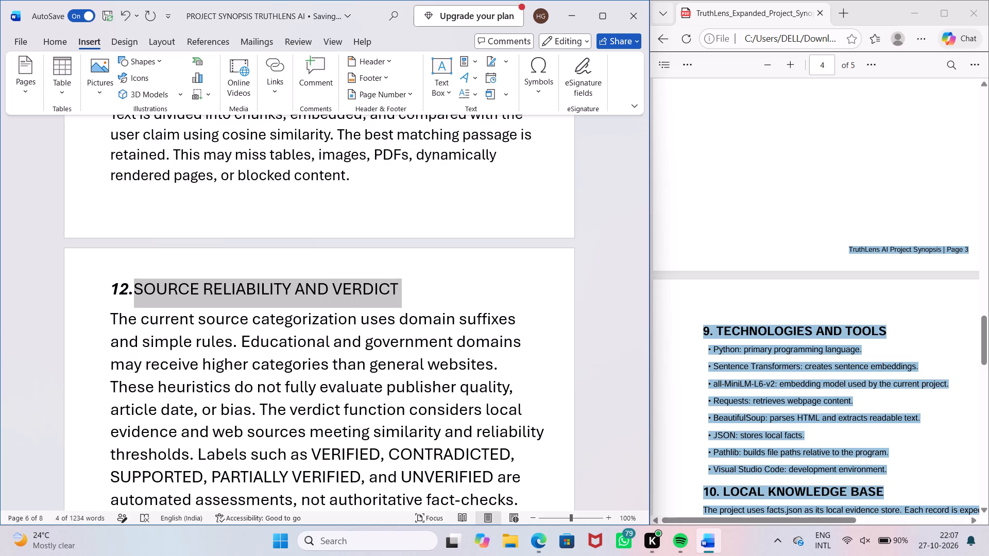
{"action": "key", "text": "ctrl+shift+p"}
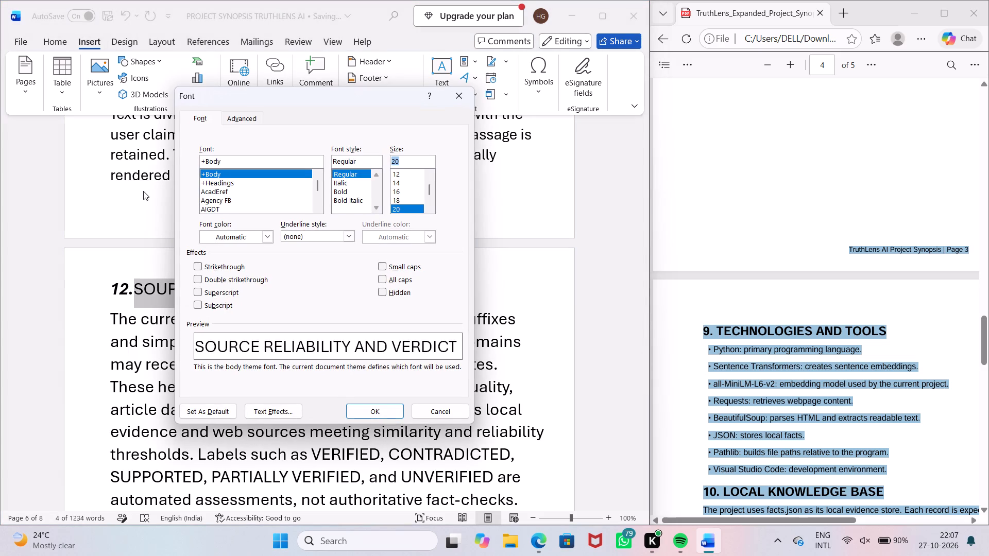
{"action": "key", "text": "Return"}
{"action": "key", "text": "ctrl+b"}
{"action": "key", "text": "ctrl+u"}
{"action": "key", "text": "ctrl+i"}
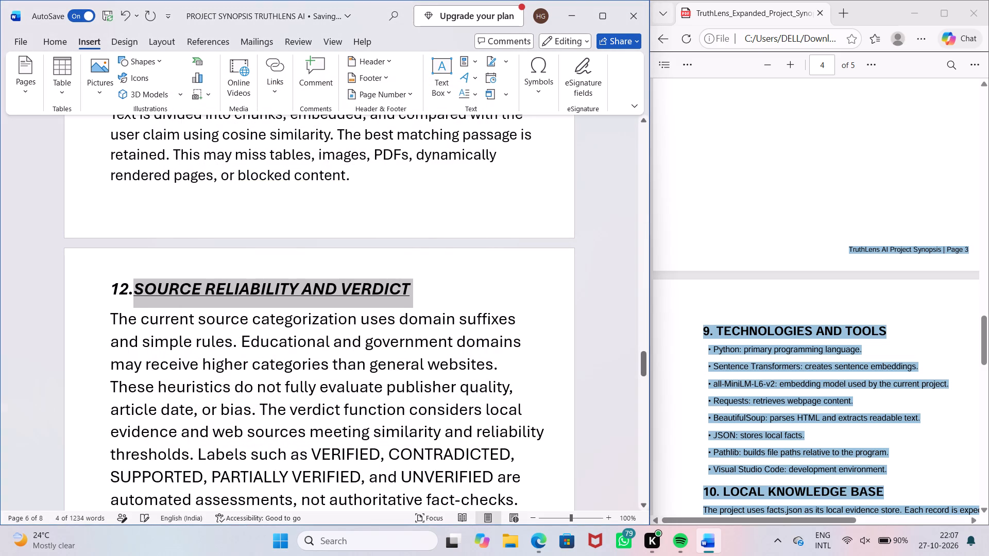
Set the font size of the paragraph under SOURCE RELIABILITY AND VERDICT to 18 pt.
{"action": "key", "text": "Down"}
{"action": "key", "text": "Left"}
{"action": "key", "text": "Left"}
{"action": "key", "text": "Left"}
{"action": "key", "text": "Left"}
{"action": "key", "text": "Left"}
{"action": "key", "text": "Left"}
{"action": "key", "text": "Left"}
{"action": "key", "text": "Left"}
{"action": "key", "text": "Left"}
{"action": "key", "text": "Left"}
{"action": "key", "text": "Left"}
{"action": "key", "text": "Left"}
{"action": "key", "text": "Left"}
{"action": "key", "text": "Left"}
{"action": "key", "text": "Left"}
{"action": "key", "text": "Left"}
{"action": "key", "text": "Left"}
{"action": "key", "text": "Left"}
{"action": "key", "text": "Left"}
{"action": "key", "text": "Left"}
{"action": "key", "text": "Left"}
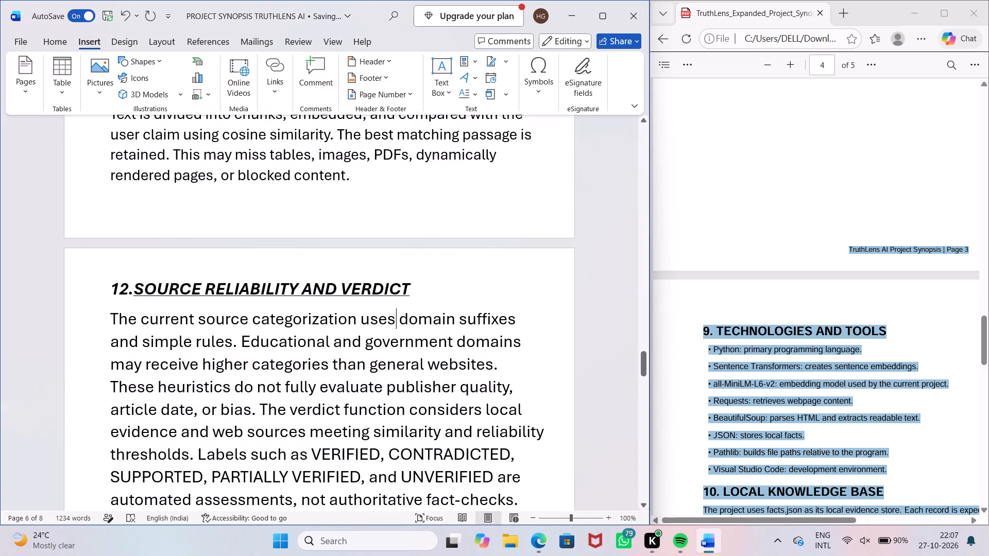
{"action": "key", "text": "Left"}
{"action": "key", "text": "Left"}
{"action": "key", "text": "Left"}
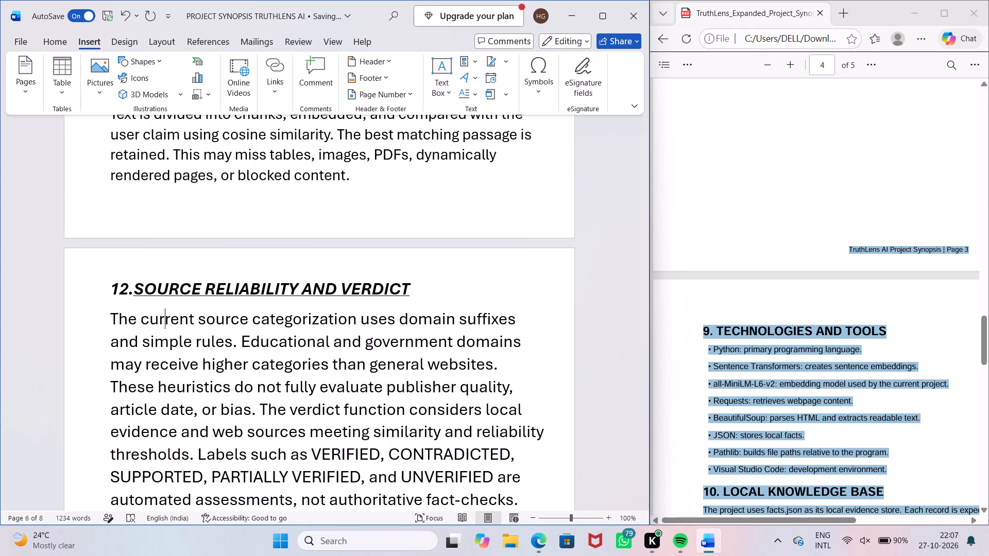
{"action": "key", "text": "Left"}
{"action": "key", "text": "Left"}
{"action": "key", "text": "Left"}
{"action": "key", "text": "Left"}
{"action": "key", "text": "Left"}
{"action": "key", "text": "Left"}
{"action": "key", "text": "Left"}
{"action": "key", "text": "ctrl+shift+Down"}
{"action": "key", "text": "ctrl+shift+Down"}
{"action": "key", "text": "ctrl+shift+Up"}
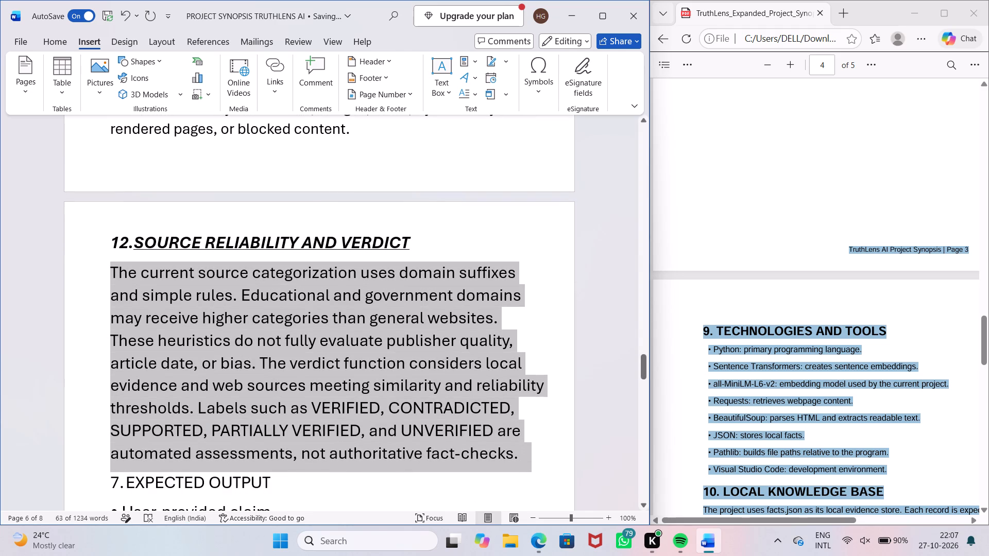
{"action": "key", "text": "ctrl+shift+p"}
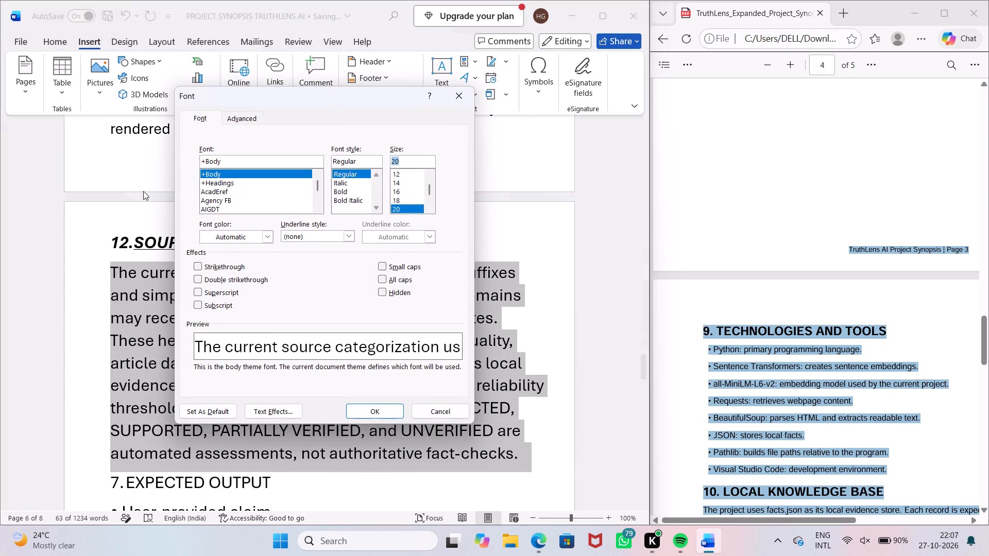
{"action": "key", "text": "Up"}
{"action": "key", "text": "Return"}
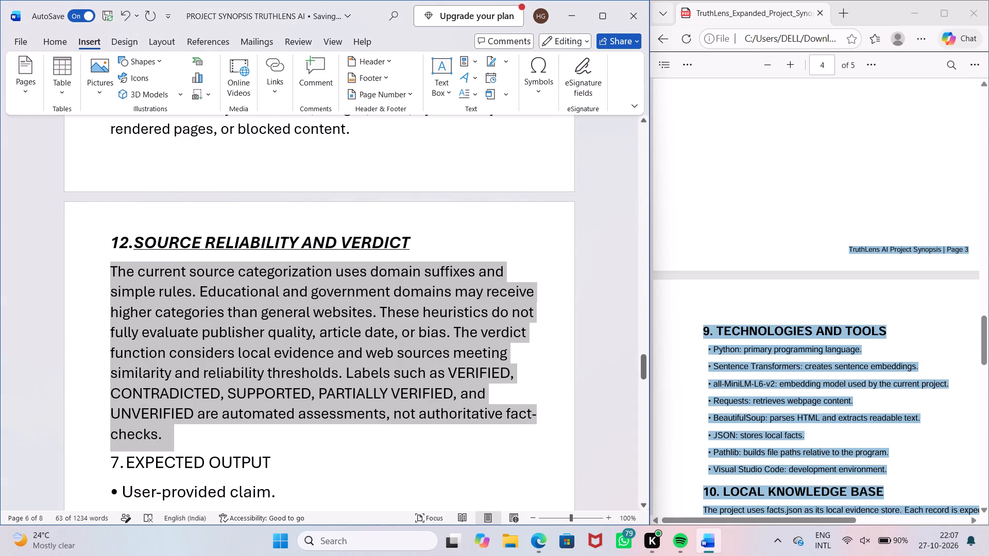
Replace the automatic list number before the EXPECTED OUTPUT heading with a typed "13.".
{"action": "scroll", "coordinate": [228, 162], "scroll_direction": "down", "scroll_amount": 6}
{"action": "scroll", "coordinate": [240, 251], "scroll_direction": "up", "scroll_amount": 4}
{"action": "scroll", "coordinate": [235, 255], "scroll_direction": "down", "scroll_amount": 1}
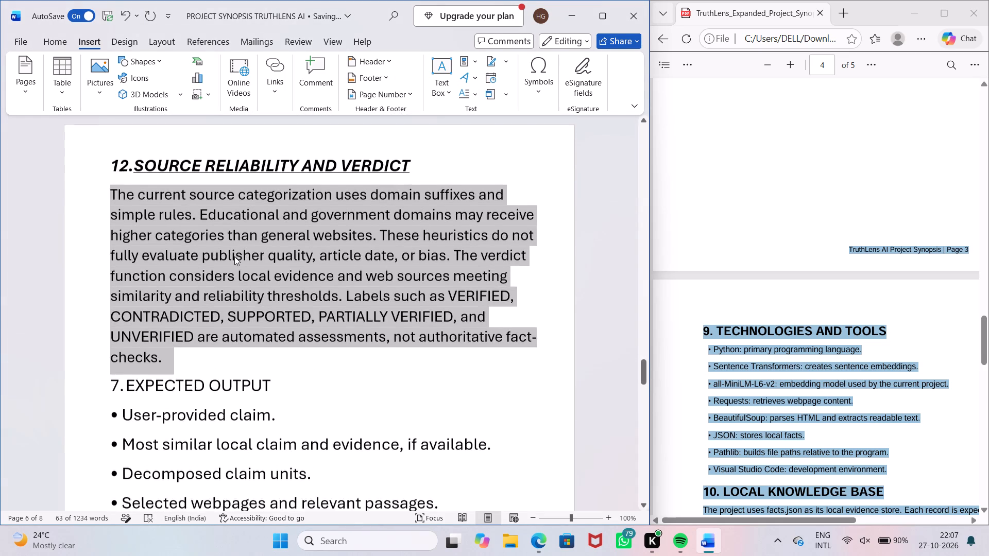
{"action": "scroll", "coordinate": [234, 256], "scroll_direction": "down", "scroll_amount": 1}
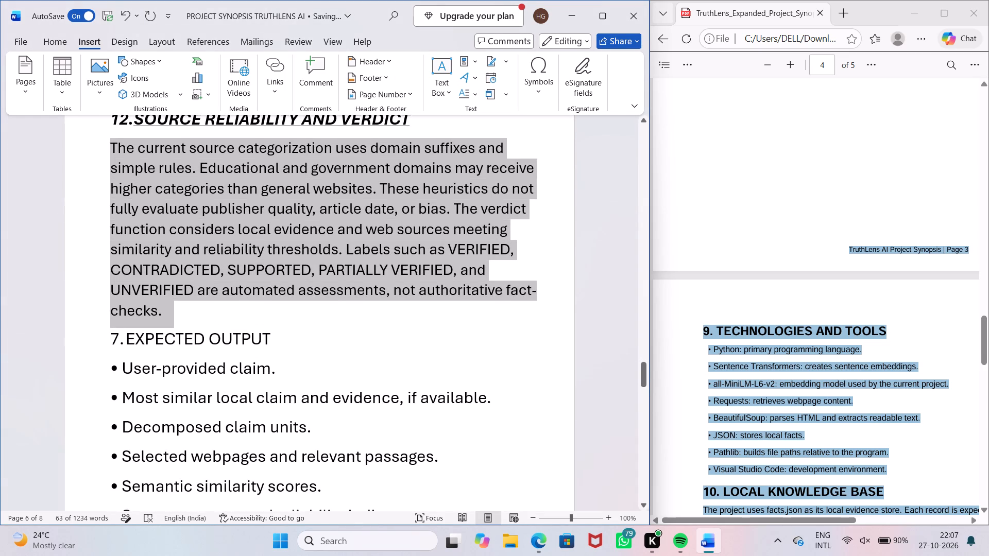
{"action": "left_click", "coordinate": [116, 344]}
{"action": "scroll", "coordinate": [941, 409], "scroll_direction": "down", "scroll_amount": 20}
{"action": "scroll", "coordinate": [941, 409], "scroll_direction": "down", "scroll_amount": 14}
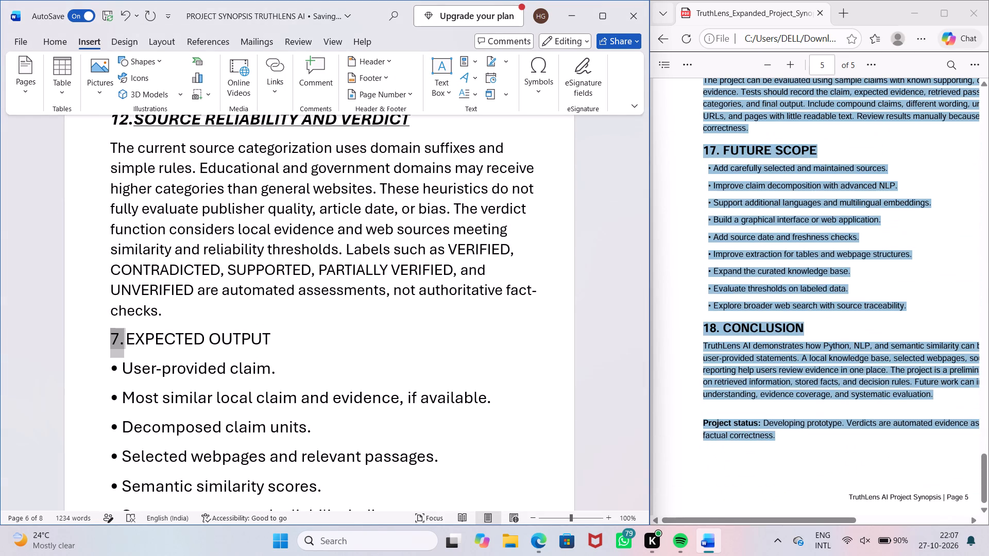
{"action": "type", "text": "13."}
Make the number "13." before EXPECTED OUTPUT bold and italic, without an underline.
{"action": "key", "text": "shift+Left"}
{"action": "key", "text": "shift+Left"}
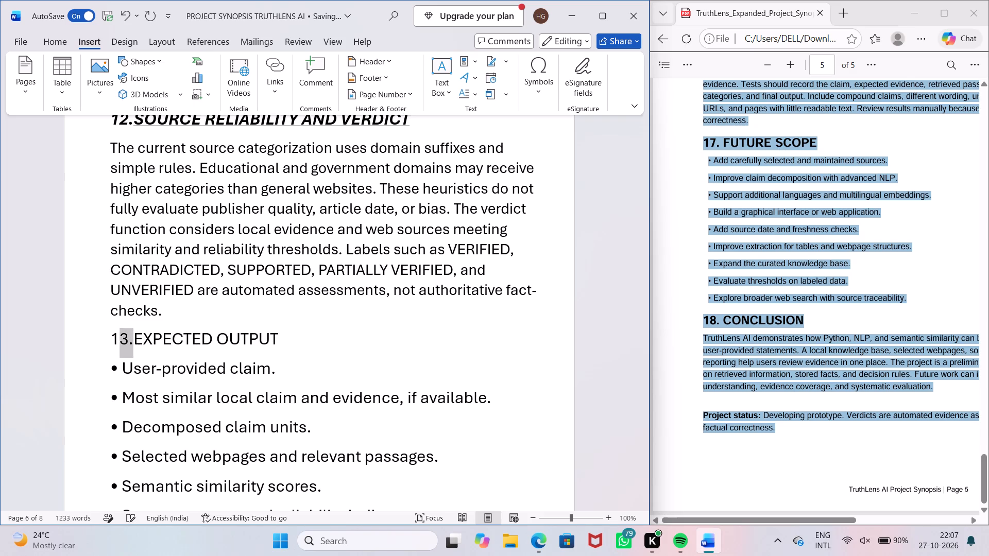
{"action": "key", "text": "shift+Left"}
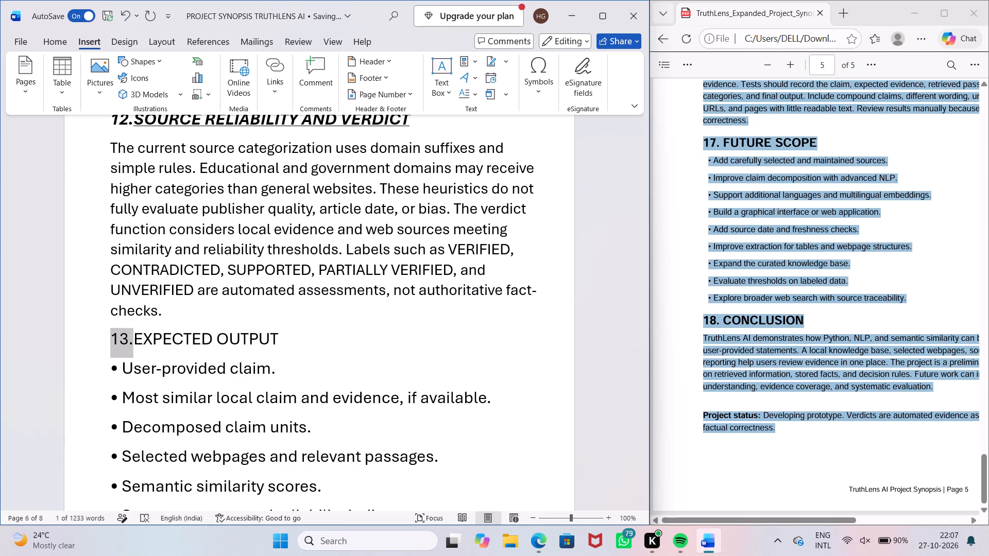
{"action": "key", "text": "ctrl+b"}
{"action": "key", "text": "ctrl+i"}
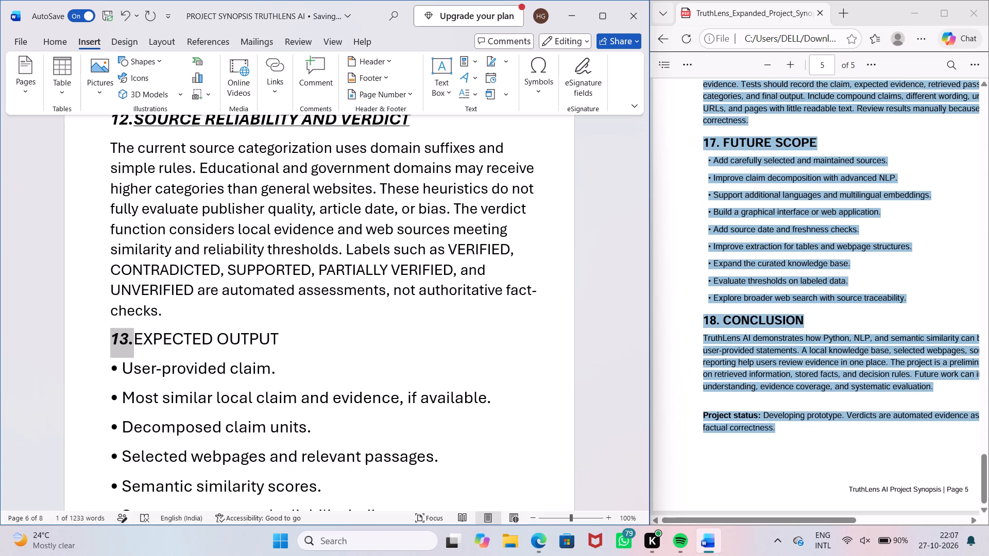
Make the heading text "EXPECTED OUTPUT" bold, underlined and italic.
{"action": "key", "text": "Right"}
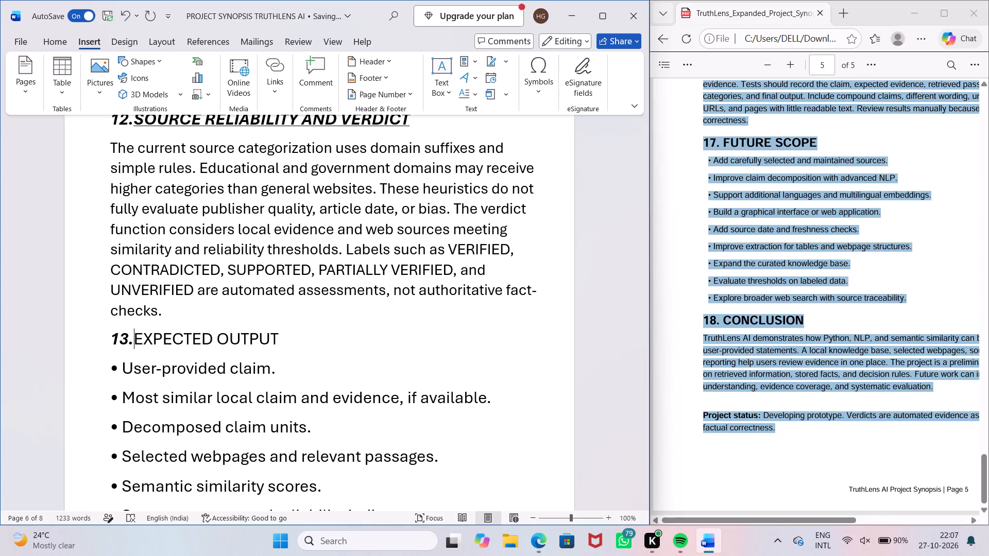
{"action": "key", "text": "ctrl+shift+Right"}
{"action": "key", "text": "ctrl+shift+Right"}
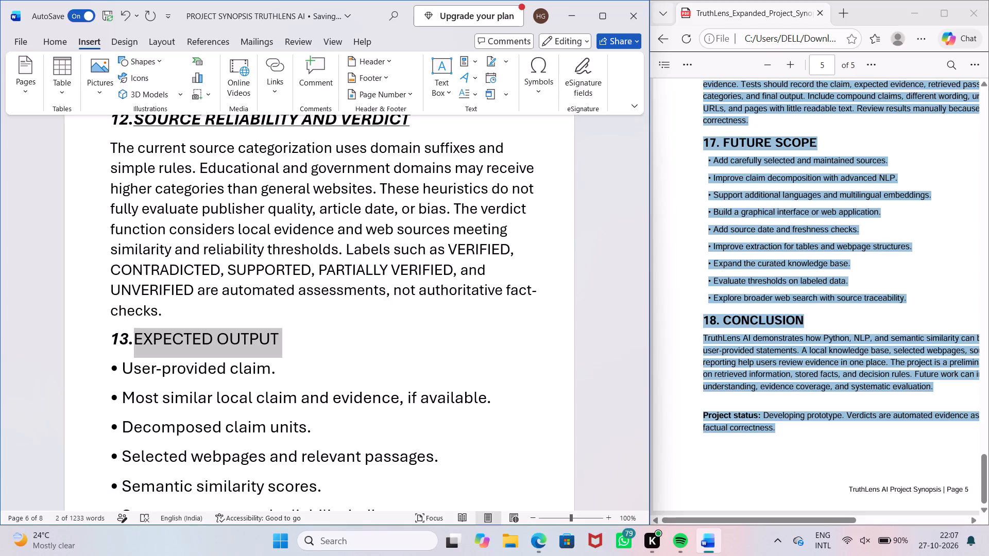
{"action": "key", "text": "ctrl+b"}
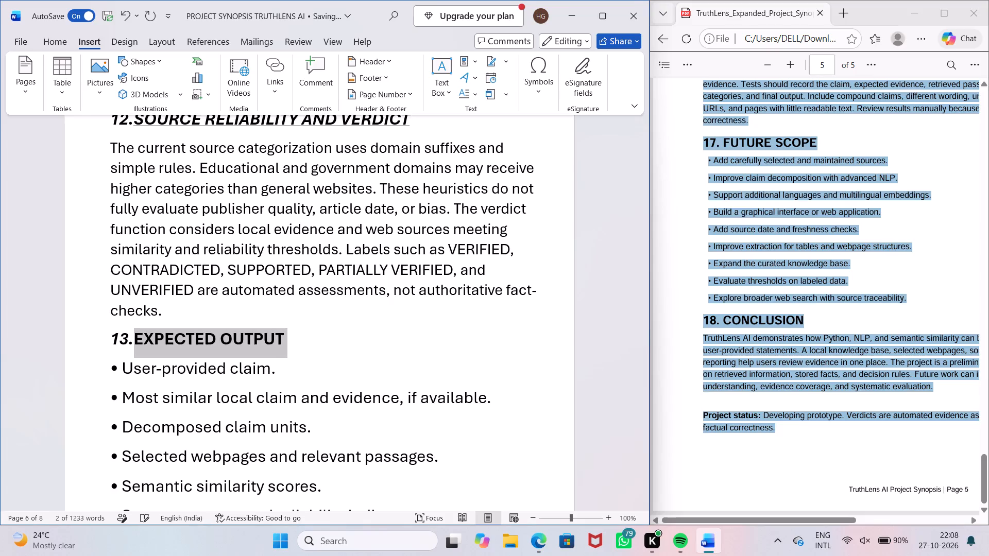
{"action": "key", "text": "ctrl+u"}
{"action": "key", "text": "ctrl+i"}
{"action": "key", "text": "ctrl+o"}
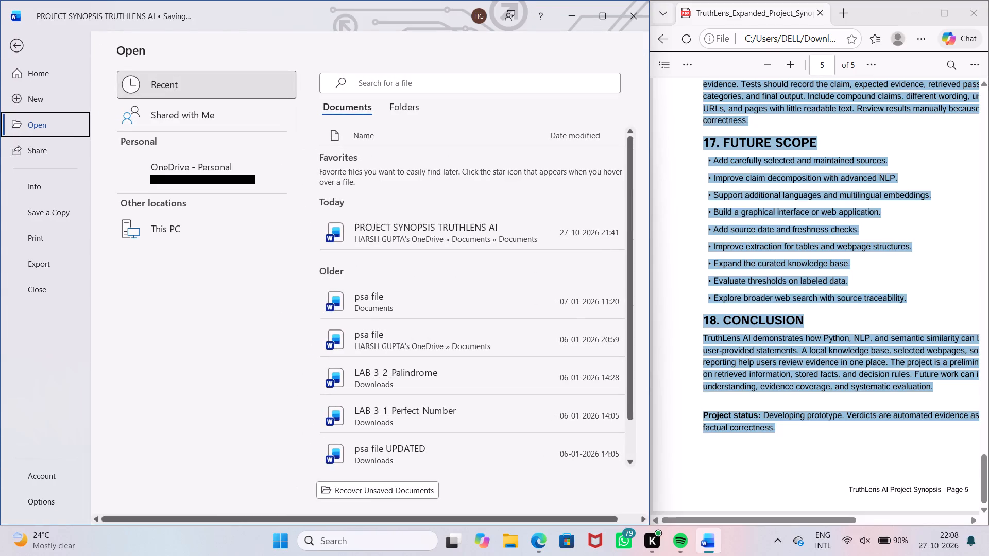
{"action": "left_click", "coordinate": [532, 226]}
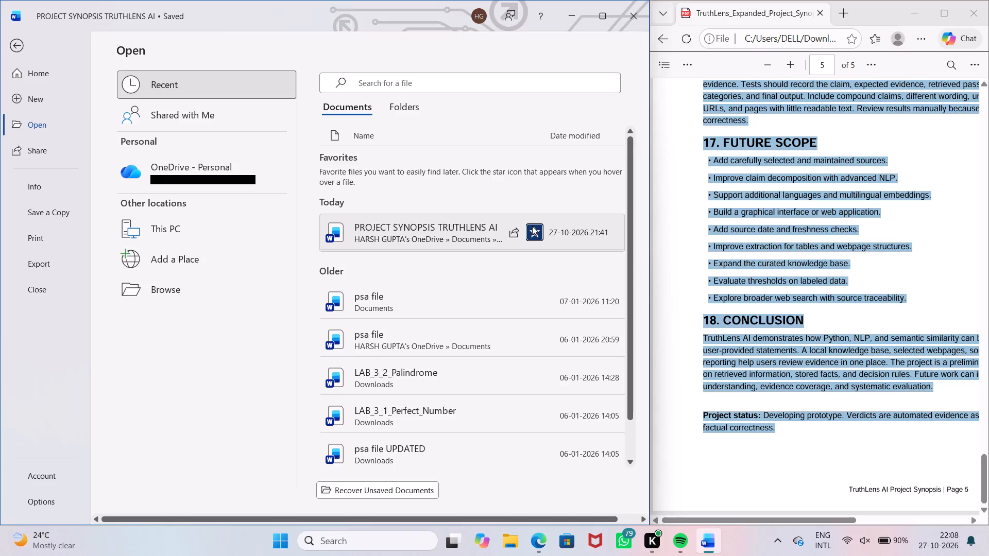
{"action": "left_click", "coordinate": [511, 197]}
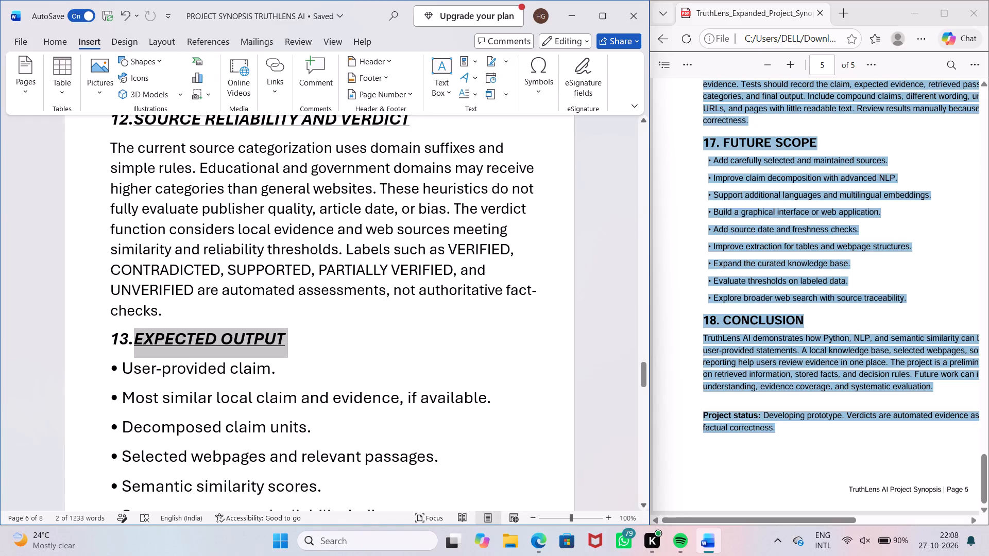
Set the font size of all bullet points under EXPECTED OUTPUT to 18 pt.
{"action": "left_click_drag", "start_coordinate": [111, 366], "coordinate": [244, 528]}
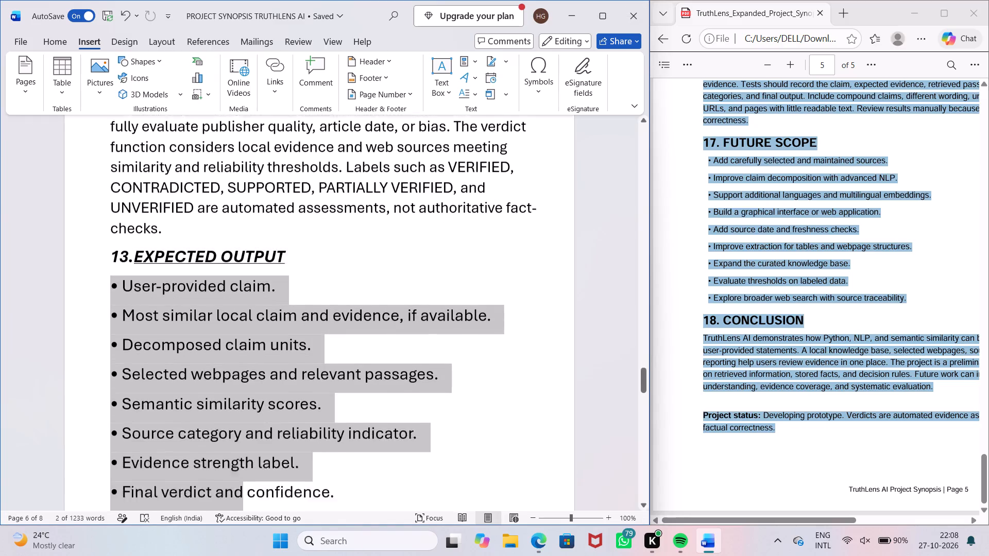
{"action": "left_click_drag", "start_coordinate": [244, 528], "coordinate": [462, 411]}
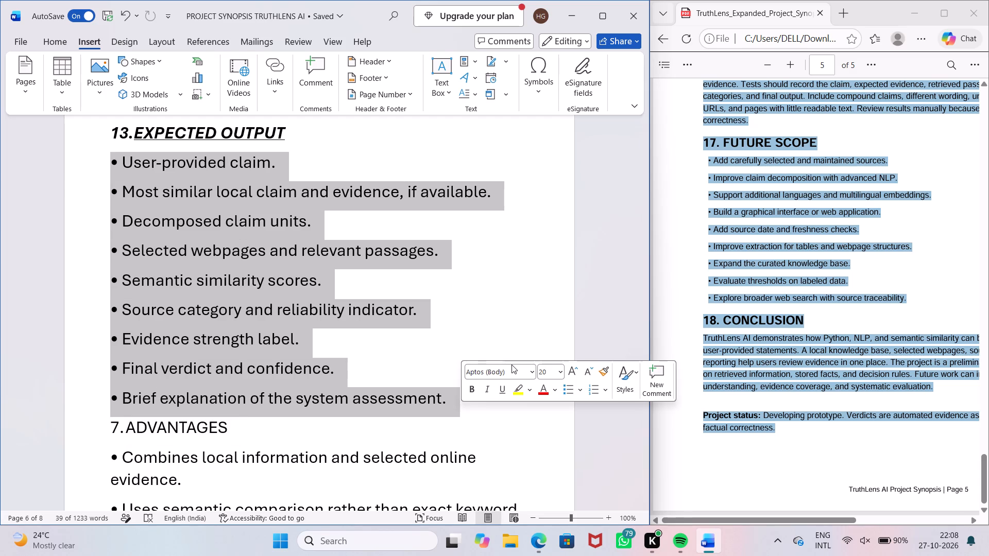
{"action": "key", "text": "ctrl+shift+p"}
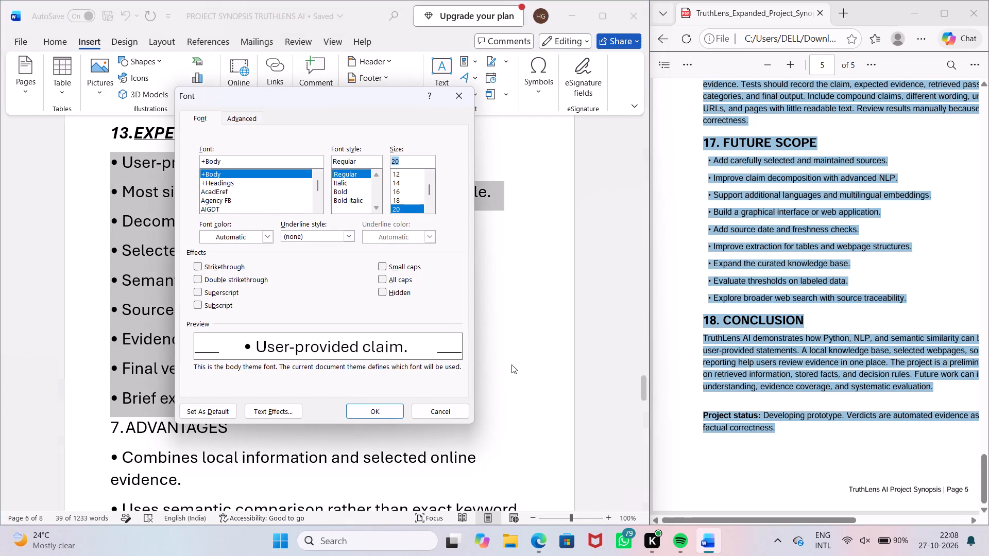
{"action": "key", "text": "Up"}
{"action": "key", "text": "Return"}
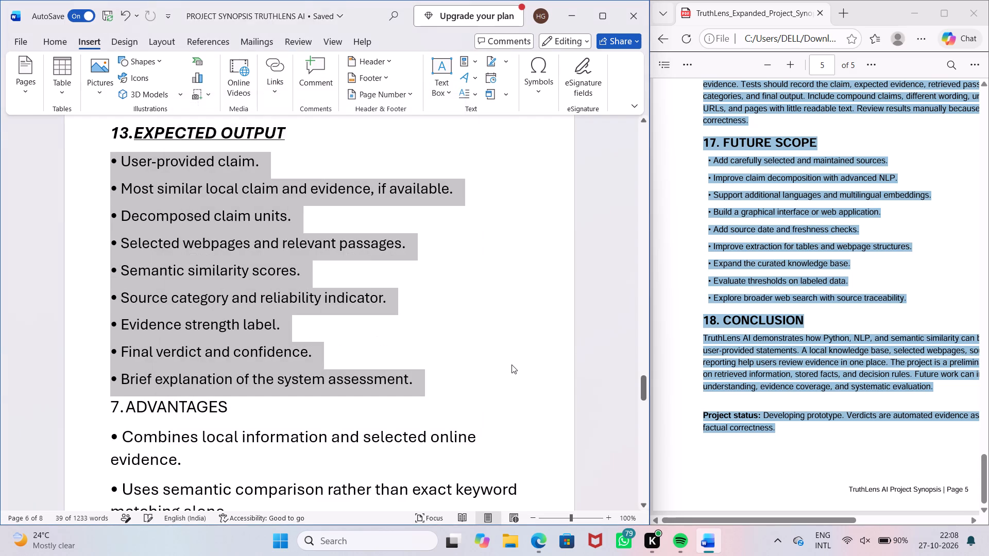
Replace the automatic list number before the ADVANTAGES heading with a typed "14.".
{"action": "scroll", "coordinate": [360, 302], "scroll_direction": "down", "scroll_amount": 5}
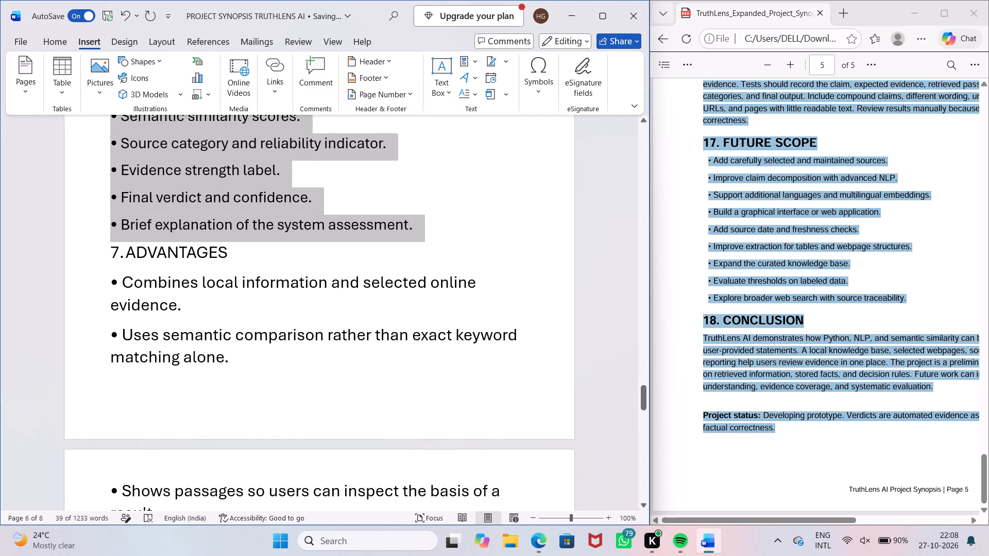
{"action": "left_click_drag", "start_coordinate": [240, 251], "coordinate": [113, 252]}
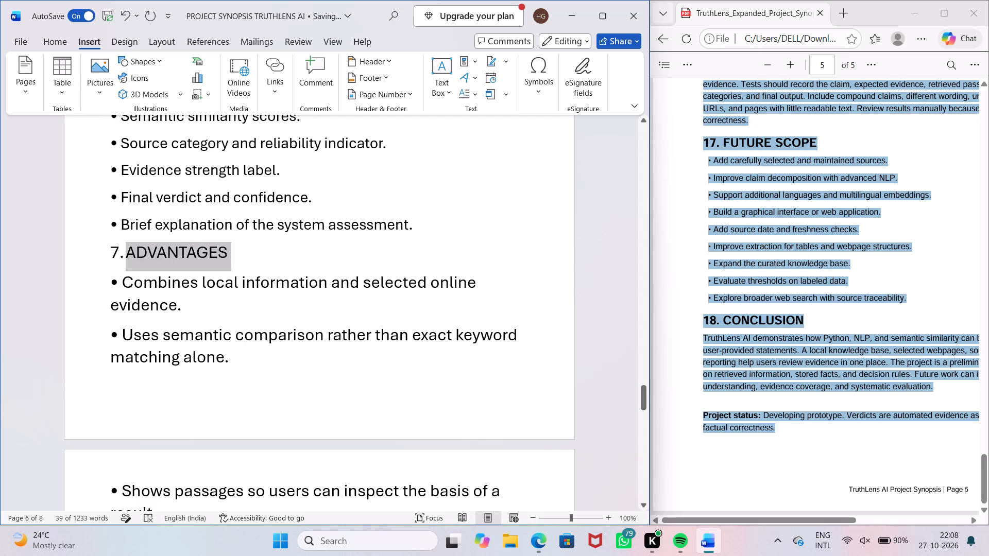
{"action": "left_click_drag", "start_coordinate": [113, 252], "coordinate": [116, 253]}
{"action": "left_click", "coordinate": [116, 253]}
{"action": "left_click", "coordinate": [125, 254]}
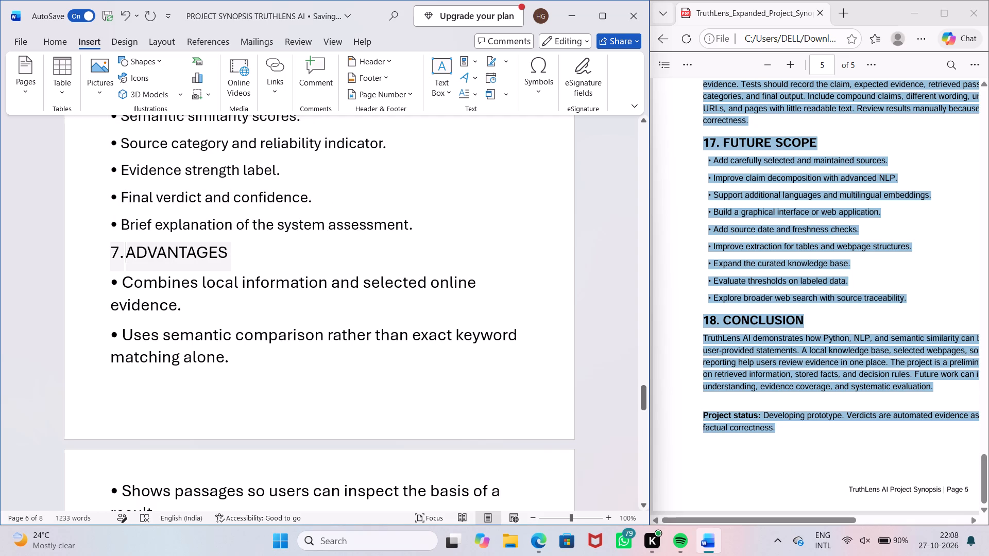
{"action": "key", "text": "BackSpace"}
{"action": "key", "text": "BackSpace"}
{"action": "scroll", "coordinate": [278, 250], "scroll_direction": "up", "scroll_amount": 3}
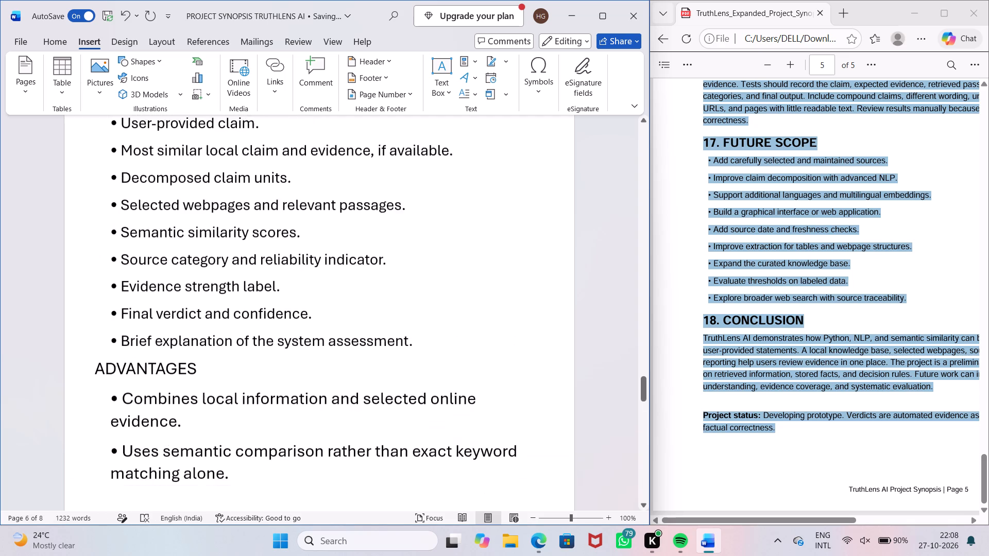
{"action": "scroll", "coordinate": [278, 249], "scroll_direction": "up", "scroll_amount": 3}
{"action": "scroll", "coordinate": [276, 247], "scroll_direction": "down", "scroll_amount": 5}
{"action": "type", "text": "17"}
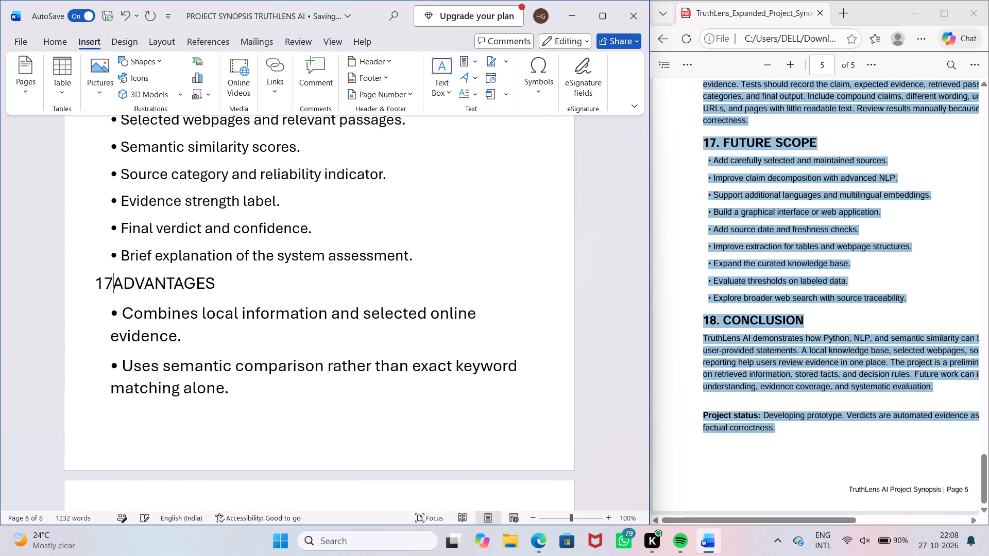
{"action": "key", "text": "BackSpace"}
{"action": "type", "text": "4."}
Indent the "14.ADVANTAGES" heading with five leading spaces to line it up with the text above.
{"action": "key", "text": "Left"}
{"action": "key", "text": "Left"}
{"action": "key", "text": "Left"}
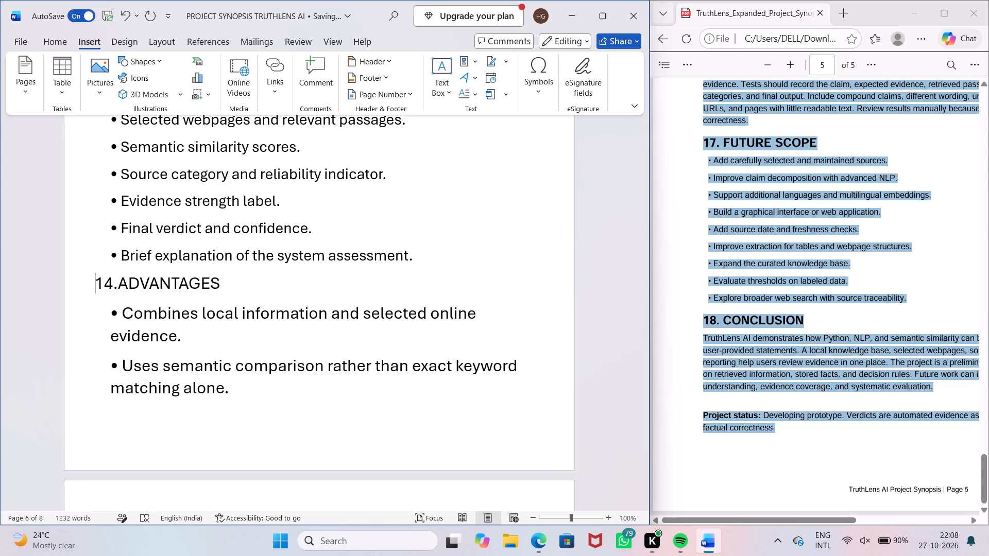
{"action": "key", "text": "space"}
{"action": "key", "text": "space"}
{"action": "key", "text": "space"}
{"action": "key", "text": "space"}
{"action": "key", "text": "space"}
Compare the indentation of the ADVANTAGES heading with the EXPECTED OUTPUT heading and its bullet points above.
{"action": "scroll", "coordinate": [291, 256], "scroll_direction": "up", "scroll_amount": 7}
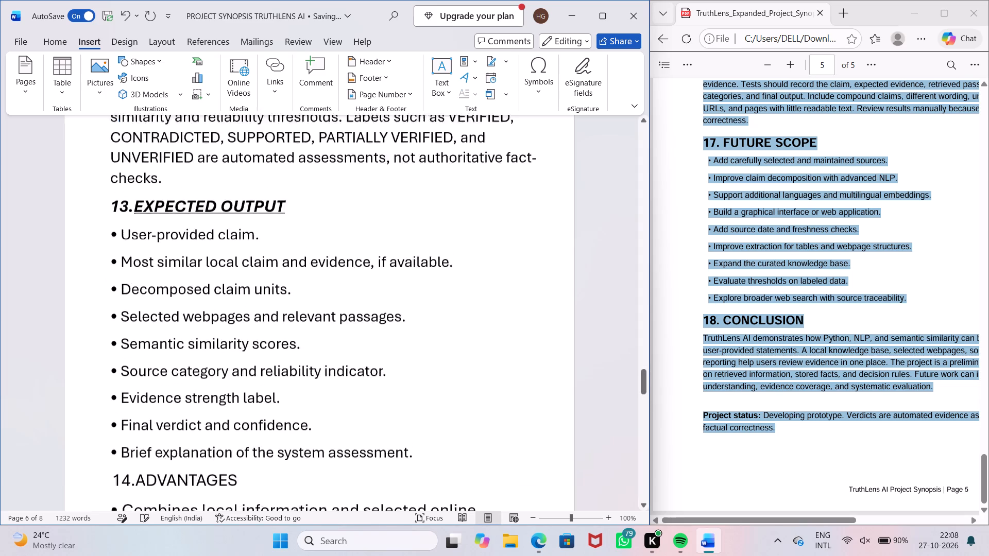
{"action": "scroll", "coordinate": [291, 256], "scroll_direction": "up", "scroll_amount": 1}
{"action": "scroll", "coordinate": [291, 256], "scroll_direction": "down", "scroll_amount": 3}
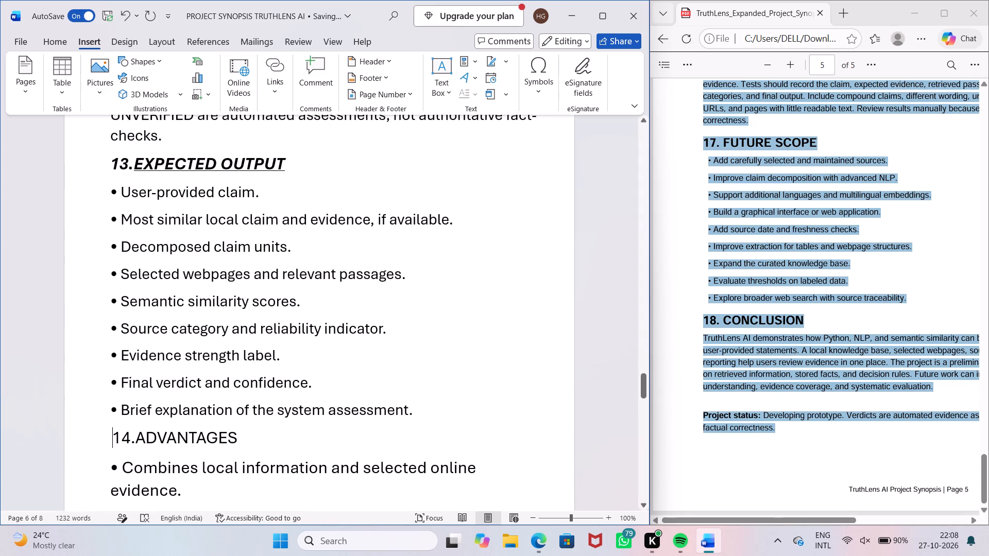
{"action": "key", "text": "Up"}
{"action": "key", "text": "Up"}
{"action": "key", "text": "Up"}
{"action": "key", "text": "Up"}
{"action": "key", "text": "Up"}
{"action": "key", "text": "Up"}
{"action": "key", "text": "Up"}
{"action": "key", "text": "Up"}
{"action": "key", "text": "Up"}
{"action": "key", "text": "Up"}
{"action": "key", "text": "Down"}
{"action": "key", "text": "Down"}
{"action": "key", "text": "Down"}
{"action": "key", "text": "Down"}
{"action": "key", "text": "Down"}
{"action": "key", "text": "Down"}
{"action": "key", "text": "Down"}
{"action": "key", "text": "Down"}
{"action": "key", "text": "Down"}
{"action": "key", "text": "Down"}
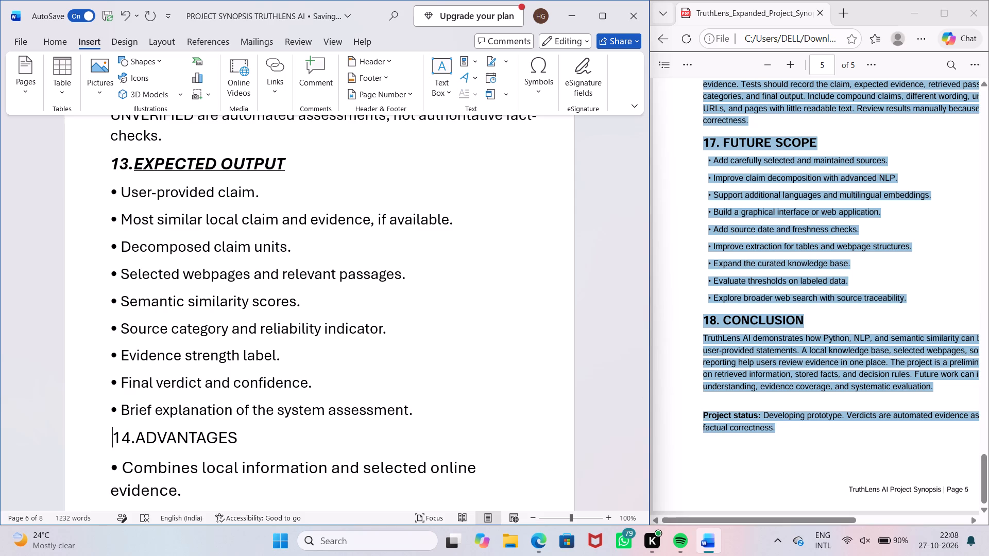
Make the number "14." before ADVANTAGES bold and italic, without an underline.
{"action": "key", "text": "shift+Right"}
{"action": "key", "text": "shift+Right"}
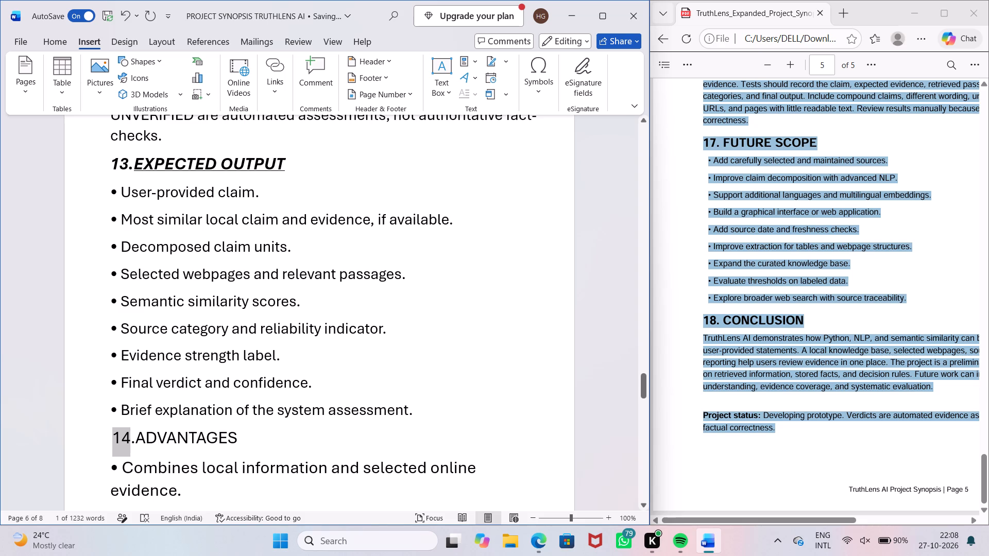
{"action": "key", "text": "shift+Right"}
{"action": "key", "text": "ctrl+b"}
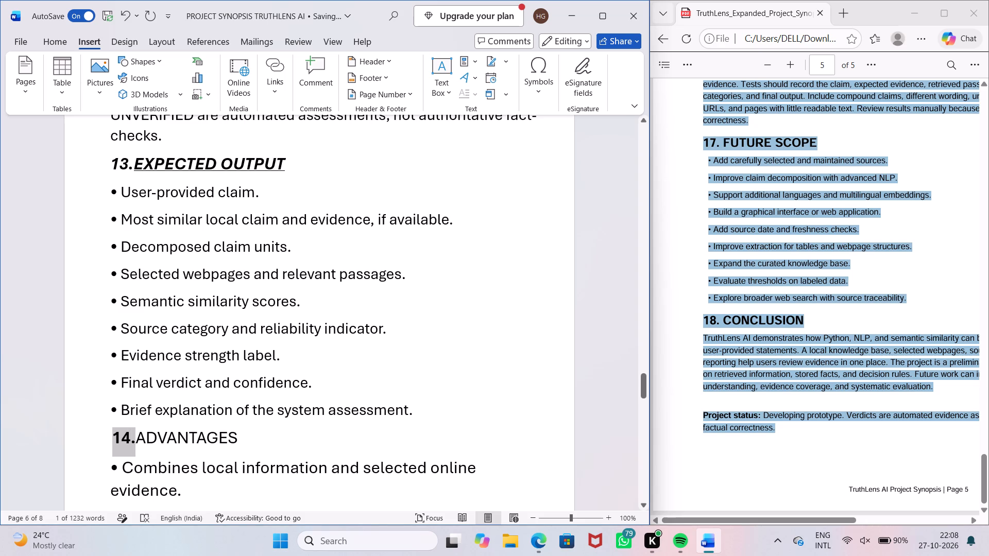
{"action": "key", "text": "ctrl+i"}
Make the heading text "ADVANTAGES" bold, underlined and italic.
{"action": "key", "text": "Right"}
{"action": "key", "text": "shift+Right"}
{"action": "key", "text": "shift+Right"}
{"action": "key", "text": "shift+Right"}
{"action": "key", "text": "shift+Right"}
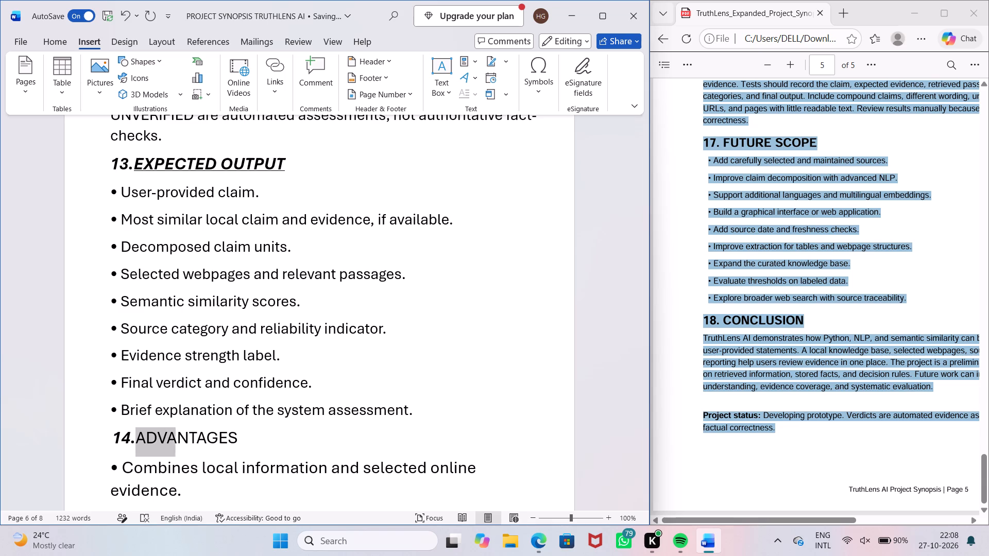
{"action": "key", "text": "shift+Right"}
{"action": "key", "text": "shift+Right"}
{"action": "key", "text": "shift+Right"}
{"action": "key", "text": "shift+Right"}
{"action": "key", "text": "shift+Right"}
{"action": "key", "text": "shift+Right"}
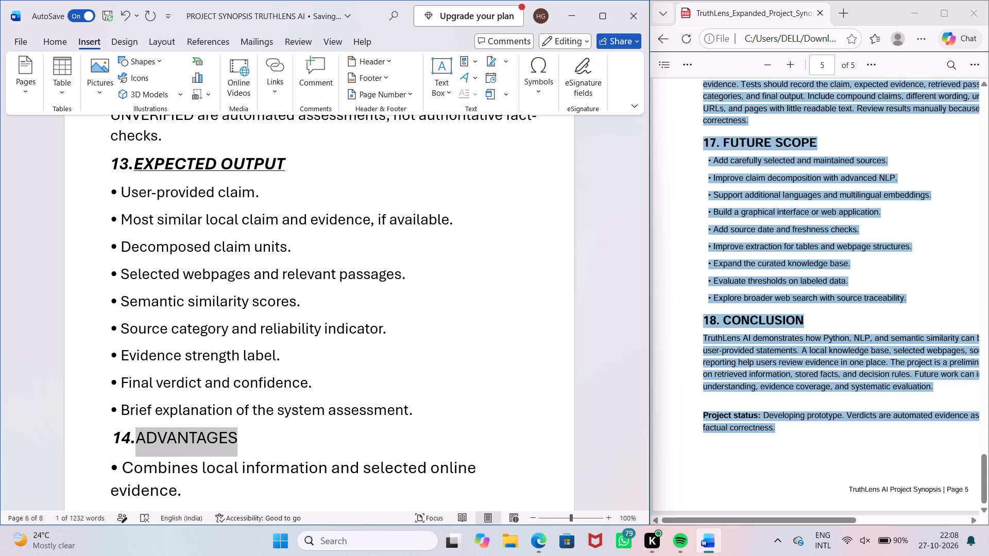
{"action": "key", "text": "ctrl+b"}
{"action": "key", "text": "ctrl+u"}
{"action": "key", "text": "ctrl+i"}
Select all the bullet points under the ADVANTAGES heading, stopping before the LIMITATIONS heading.
{"action": "key", "text": "Down"}
{"action": "key", "text": "Down"}
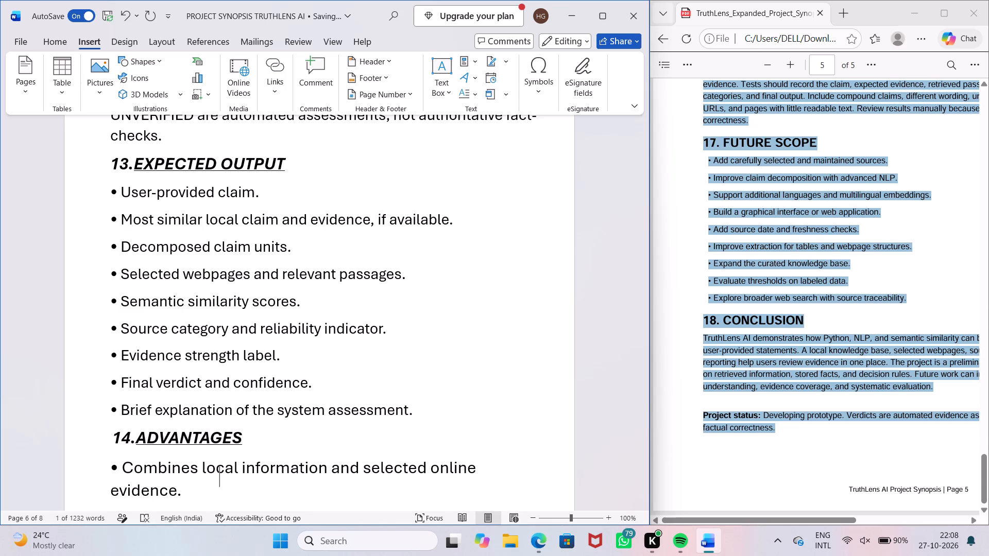
{"action": "key", "text": "Down"}
{"action": "key", "text": "Down"}
{"action": "key", "text": "Down"}
{"action": "key", "text": "Up"}
{"action": "key", "text": "Up"}
{"action": "key", "text": "Up"}
{"action": "key", "text": "Up"}
{"action": "key", "text": "Up"}
{"action": "key", "text": "Up"}
{"action": "key", "text": "Down"}
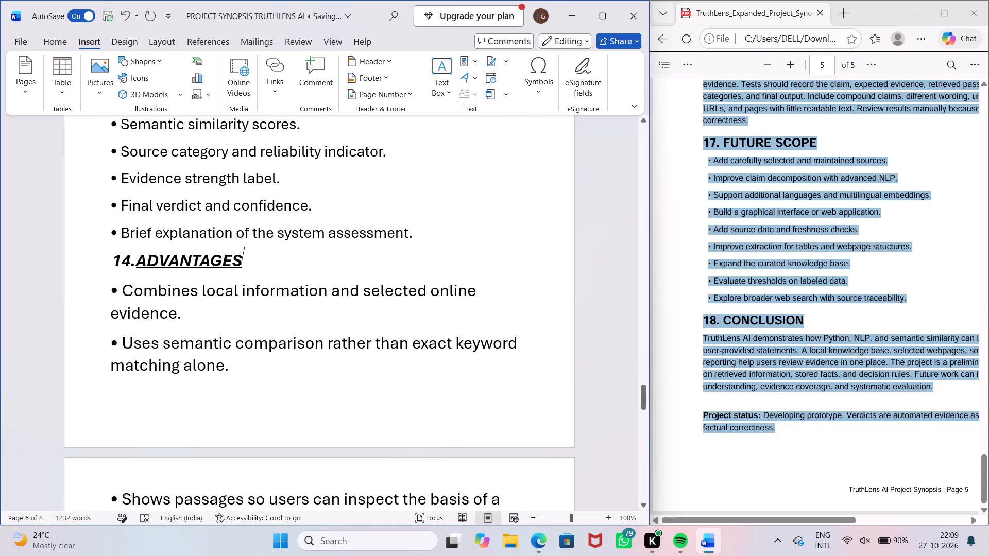
{"action": "key", "text": "Down"}
{"action": "key", "text": "Down"}
{"action": "key", "text": "Left"}
{"action": "key", "text": "Left"}
{"action": "key", "text": "Left"}
{"action": "key", "text": "Left"}
{"action": "key", "text": "Left"}
{"action": "key", "text": "Left"}
{"action": "key", "text": "Left"}
{"action": "key", "text": "Left"}
{"action": "key", "text": "Up"}
{"action": "key", "text": "Left"}
{"action": "key", "text": "Left"}
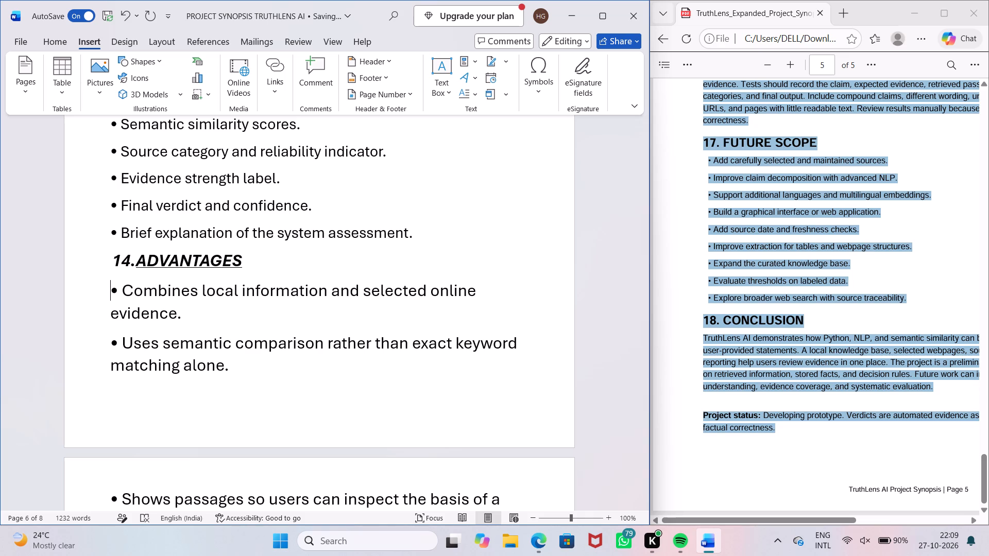
{"action": "key", "text": "ctrl+shift+Down"}
{"action": "key", "text": "ctrl+shift+Down"}
{"action": "key", "text": "ctrl+shift+Down"}
{"action": "key", "text": "ctrl+shift+Down"}
{"action": "key", "text": "ctrl+shift+Down"}
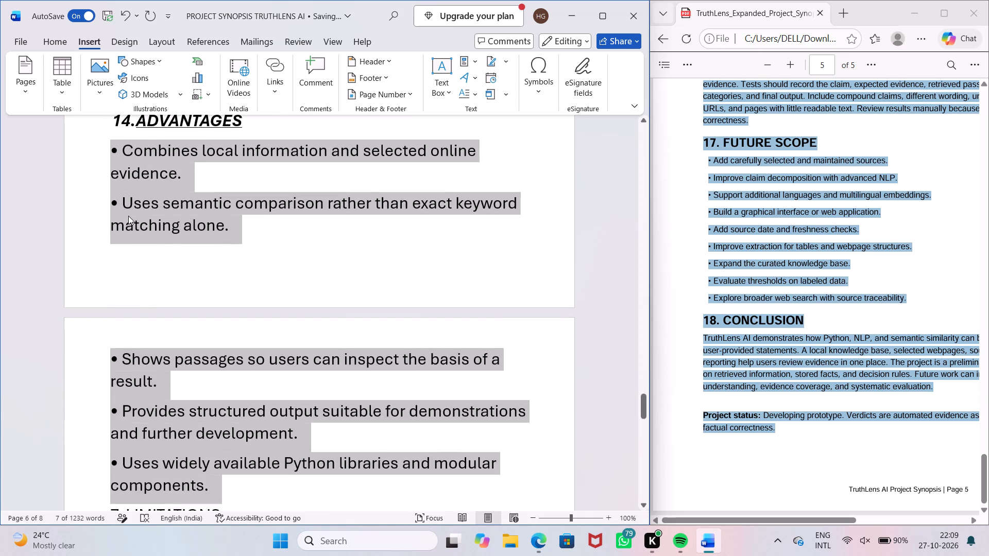
{"action": "key", "text": "ctrl+shift+Down"}
{"action": "key", "text": "ctrl+shift+Up"}
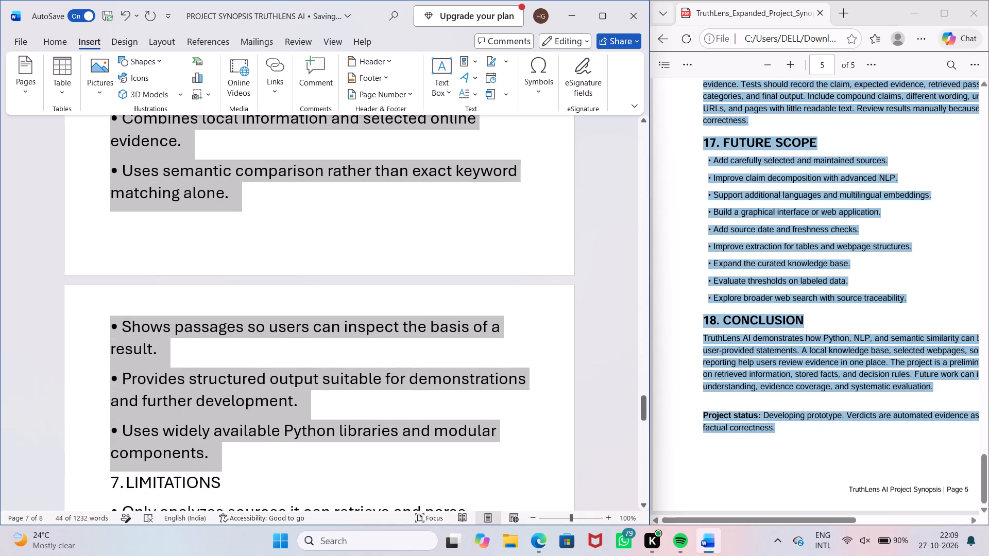
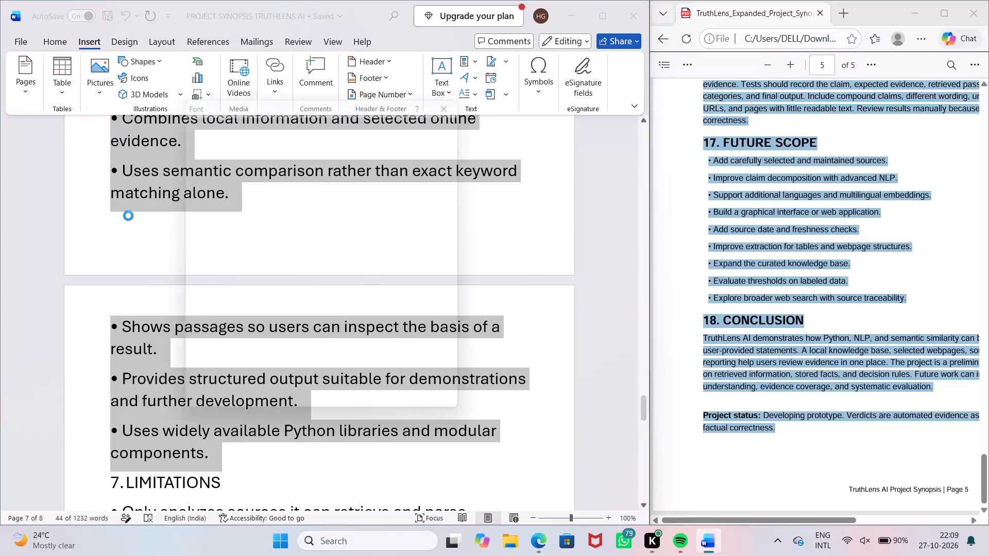
Set the font size of the selected ADVANTAGES bullet points to 18.
{"action": "key", "text": "Up"}
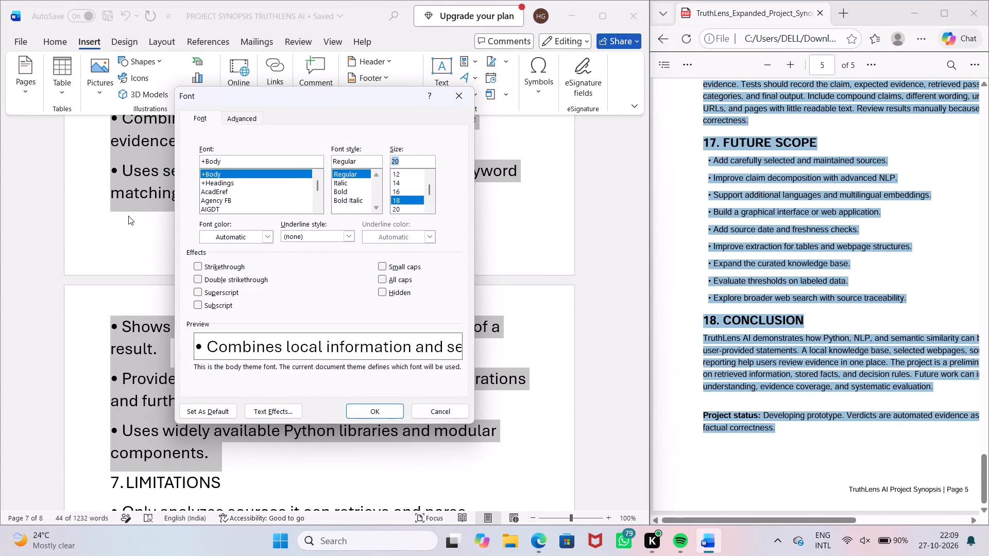
{"action": "key", "text": "Return"}
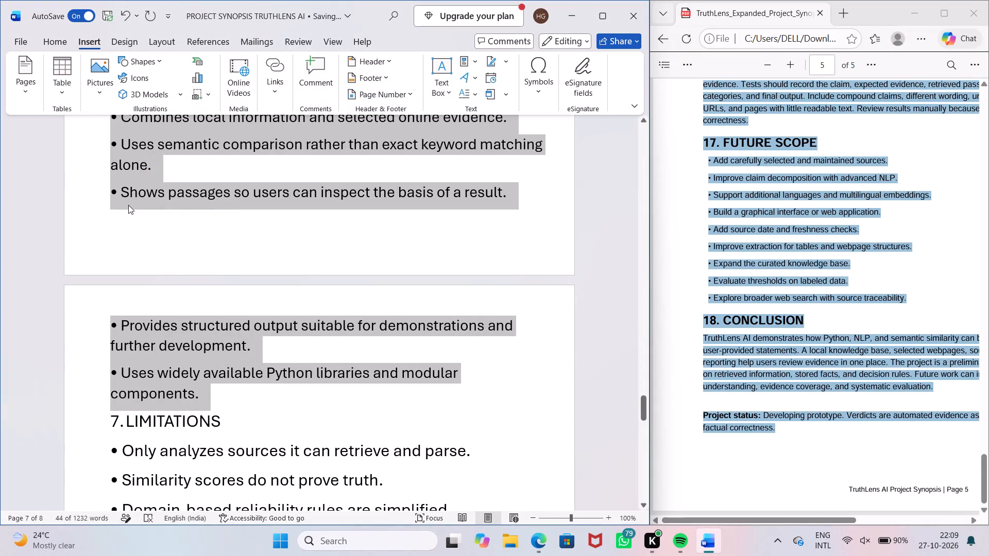
Replace the automatic number before the LIMITATIONS heading with "15.".
{"action": "scroll", "coordinate": [164, 231], "scroll_direction": "down", "scroll_amount": 2}
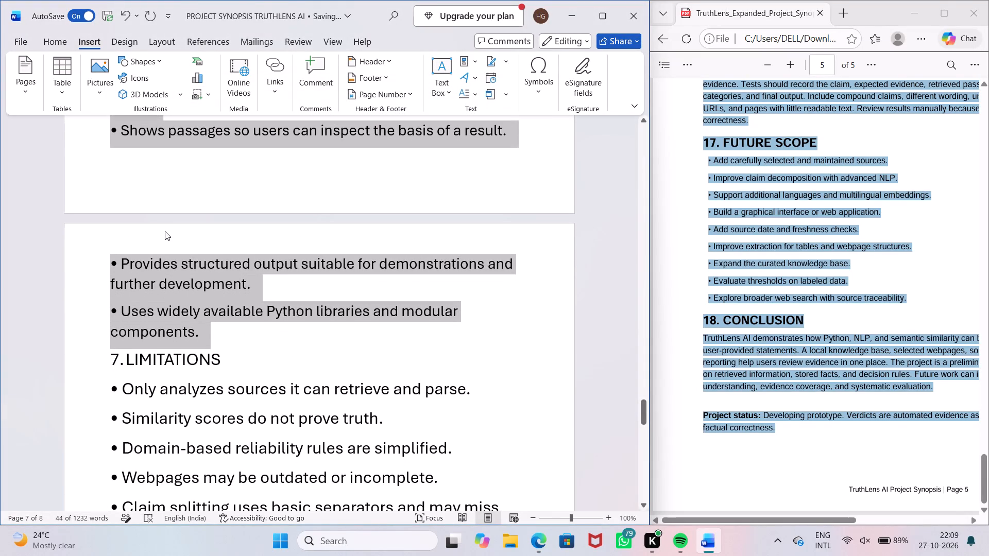
{"action": "scroll", "coordinate": [165, 231], "scroll_direction": "down", "scroll_amount": 1}
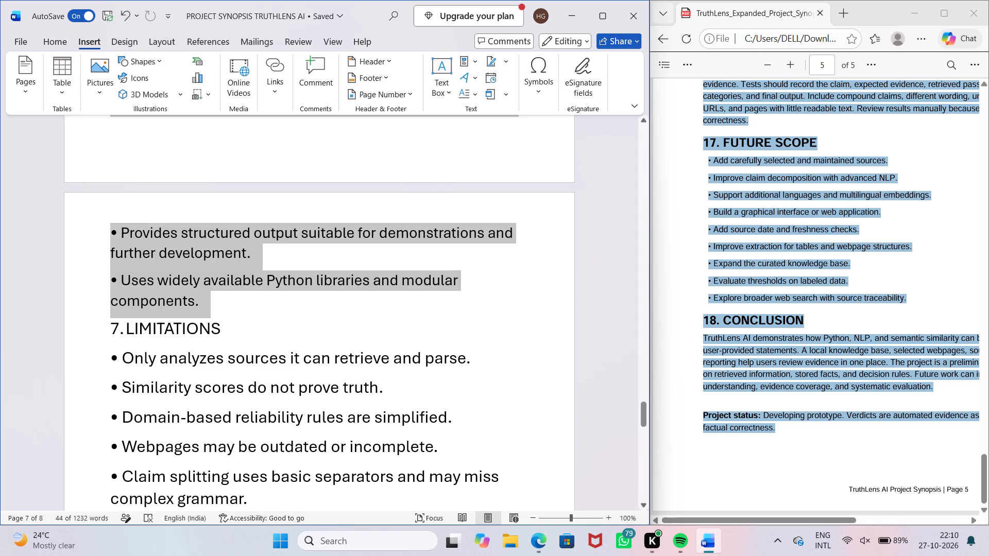
{"action": "left_click", "coordinate": [113, 329]}
{"action": "left_click_drag", "start_coordinate": [113, 329], "coordinate": [117, 329]}
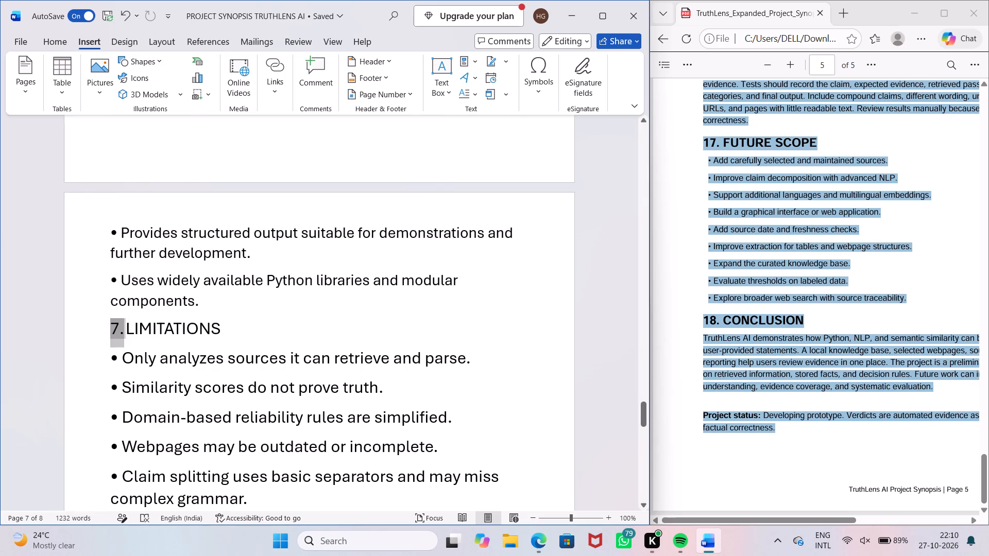
{"action": "left_click_drag", "start_coordinate": [117, 329], "coordinate": [190, 334]}
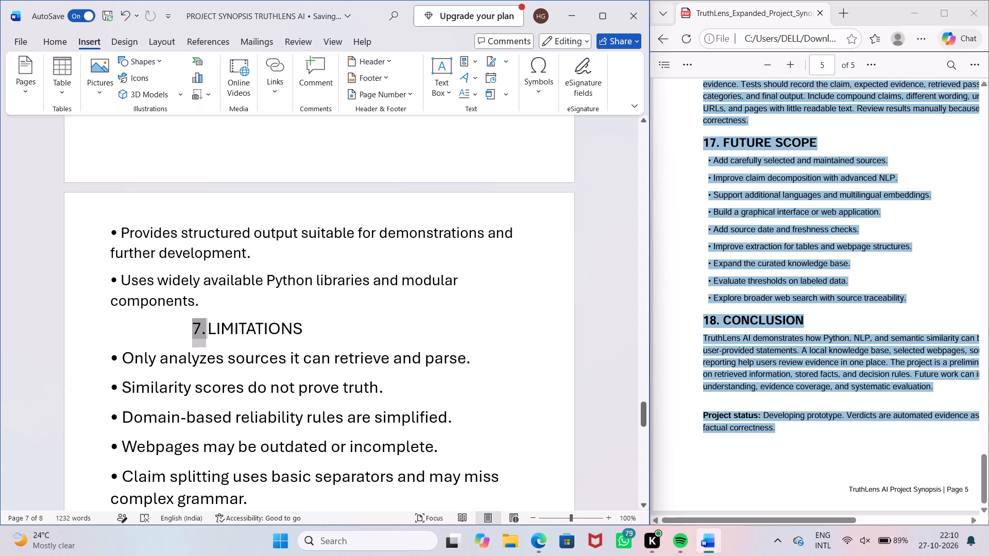
{"action": "key", "text": "ctrl+z"}
{"action": "scroll", "coordinate": [166, 290], "scroll_direction": "up", "scroll_amount": 6}
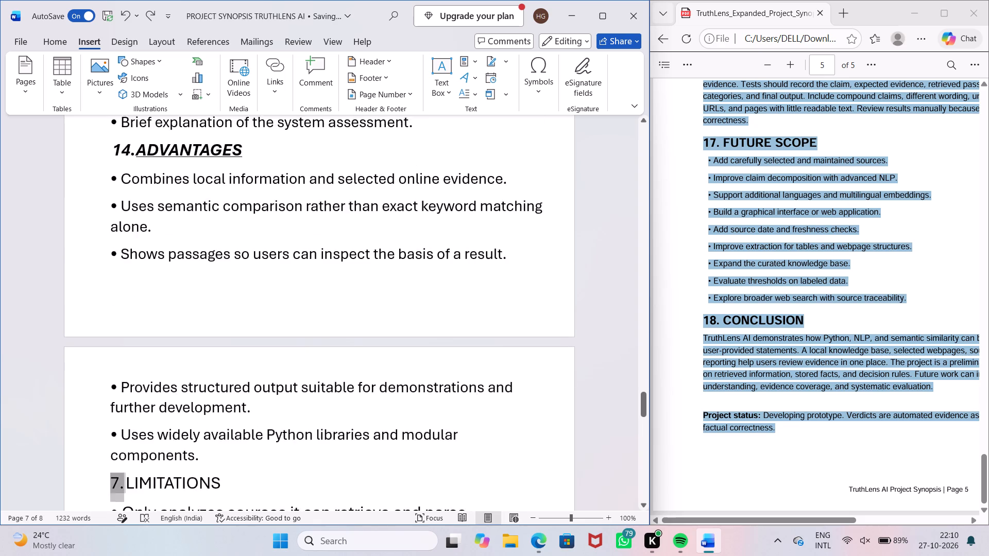
{"action": "scroll", "coordinate": [160, 282], "scroll_direction": "up", "scroll_amount": 2}
{"action": "scroll", "coordinate": [160, 282], "scroll_direction": "down", "scroll_amount": 7}
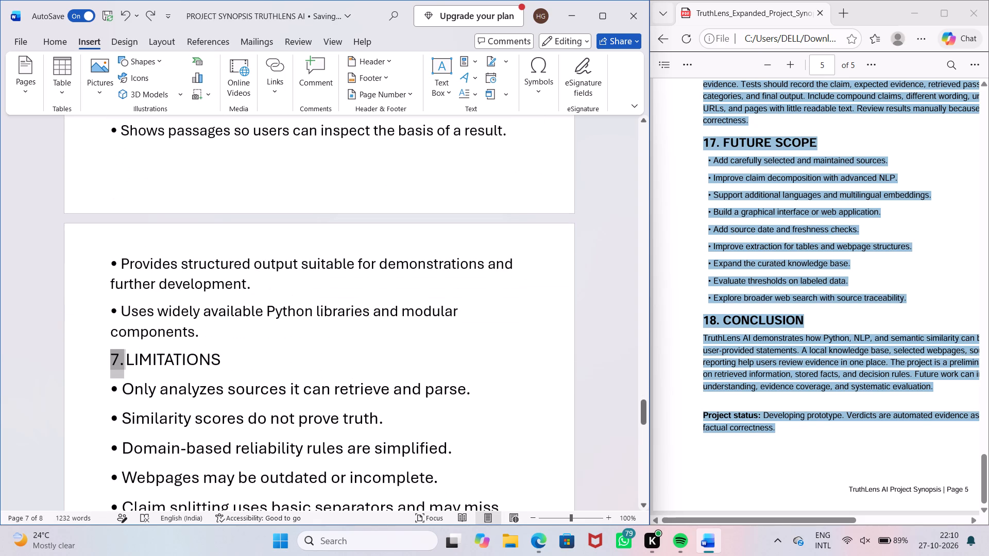
{"action": "type", "text": "15"}
{"action": "key", "text": "period"}
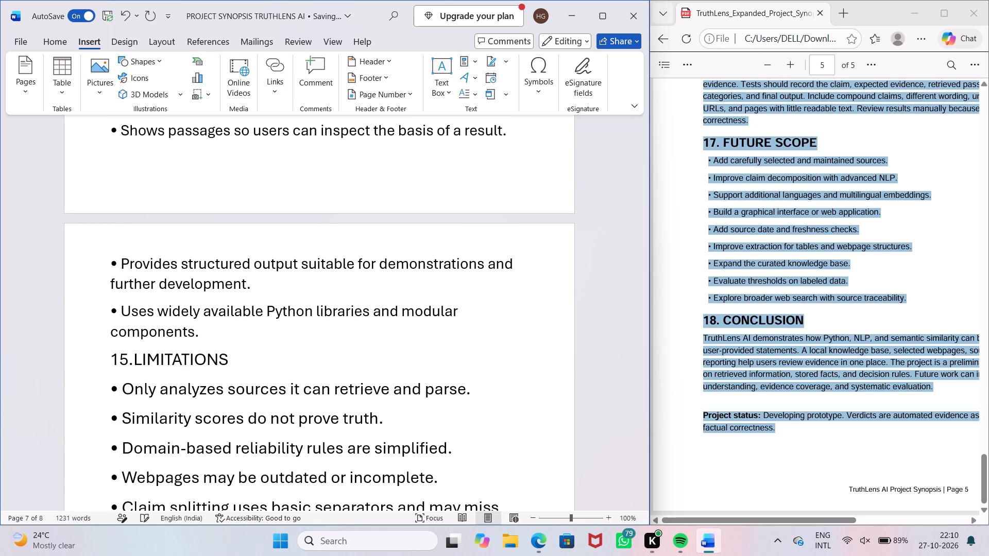
Make the number "15." before LIMITATIONS bold and italic, without an underline.
{"action": "key", "text": "Left"}
{"action": "key", "text": "Left"}
{"action": "key", "text": "Left"}
{"action": "key", "text": "Left"}
{"action": "key", "text": "Right"}
{"action": "key", "text": "ctrl+shift+Right"}
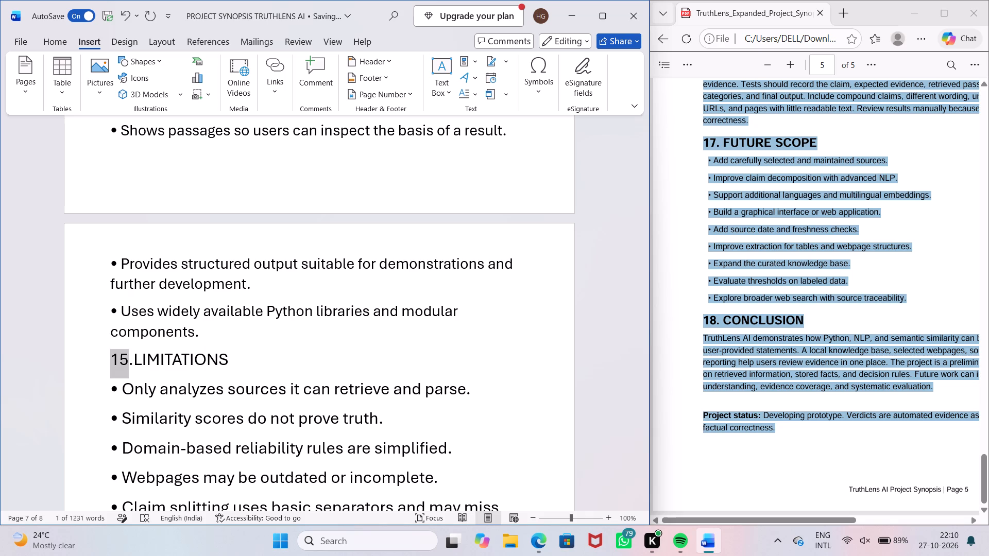
{"action": "key", "text": "shift+Right"}
{"action": "key", "text": "ctrl+b"}
{"action": "key", "text": "ctrl+i"}
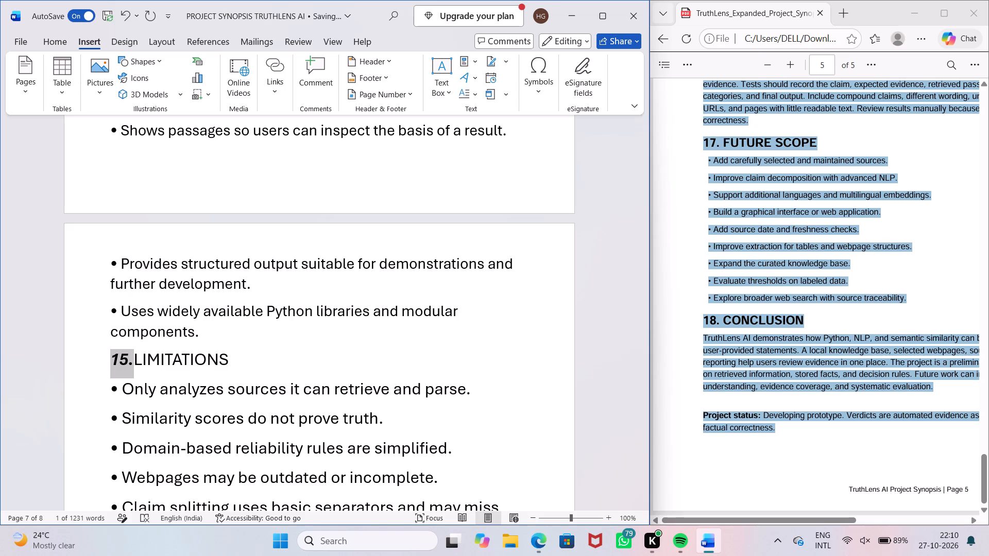
Make the heading text "LIMITATIONS" bold, underlined and italic.
{"action": "key", "text": "Right"}
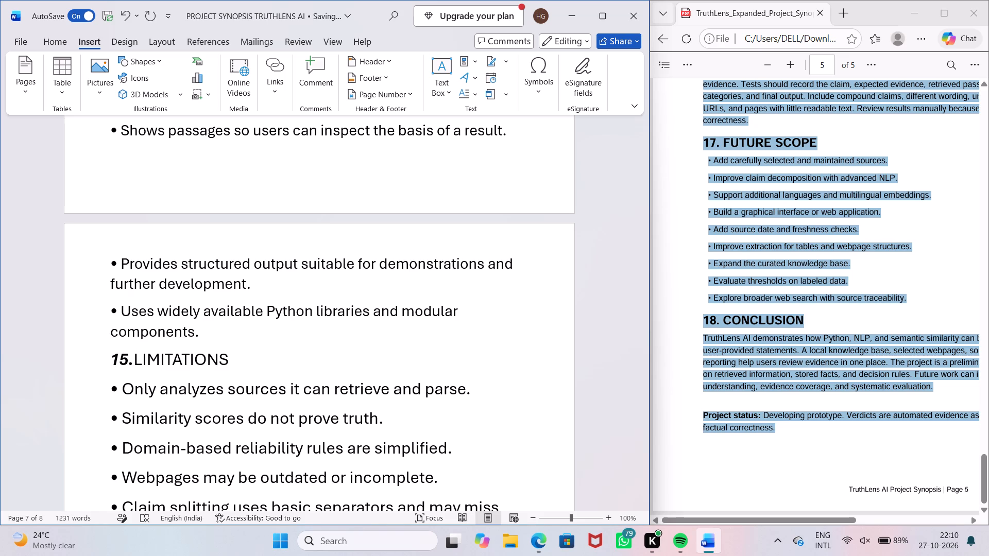
{"action": "key", "text": "ctrl+shift+Right"}
{"action": "key", "text": "ctrl+b"}
{"action": "key", "text": "ctrl+u"}
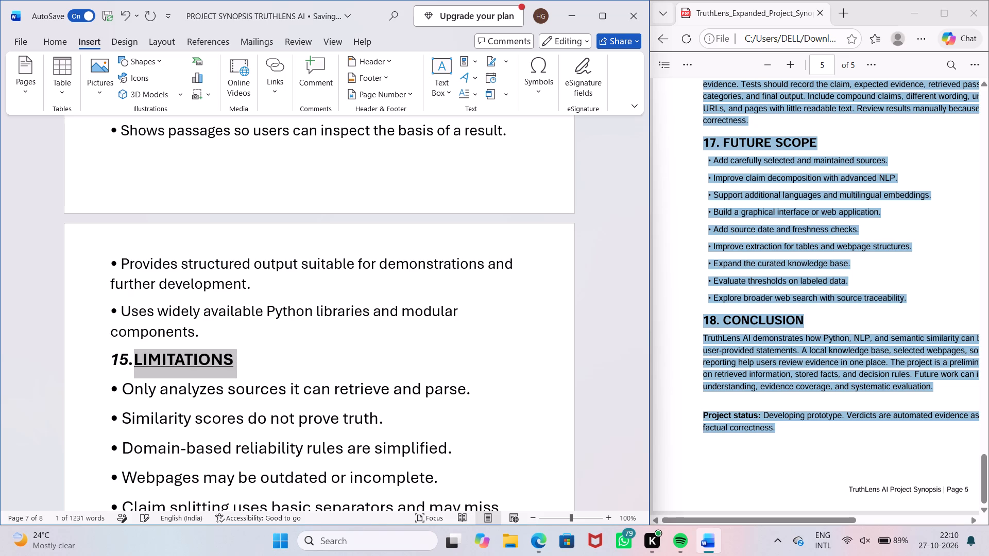
{"action": "key", "text": "ctrl+i"}
Set the font size of all bullet points under the LIMITATIONS heading to 18, stopping before the TESTING AND EVALUATION PLAN heading.
{"action": "key", "text": "Down"}
{"action": "key", "text": "Left"}
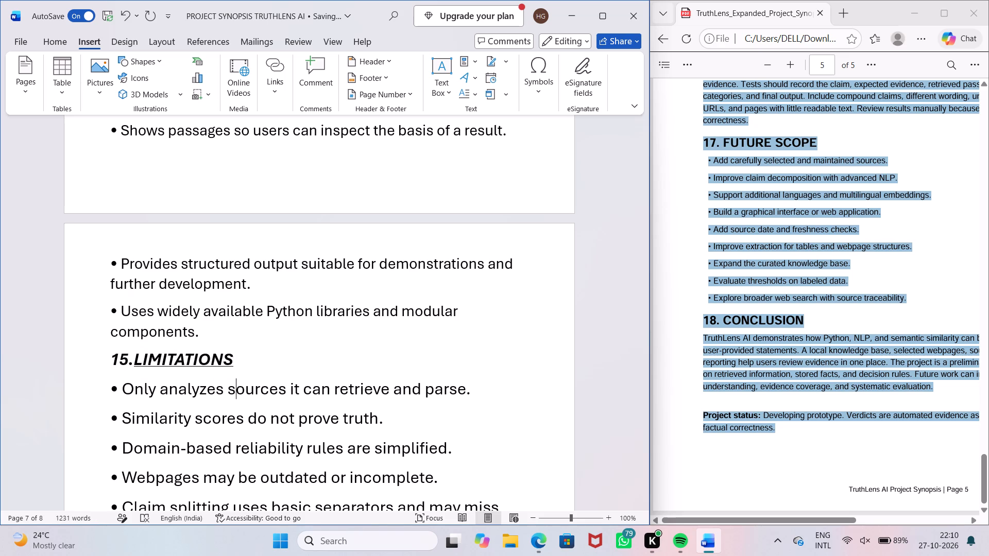
{"action": "key", "text": "Left"}
{"action": "key", "text": "Left"}
{"action": "key", "text": "Left"}
{"action": "key", "text": "Left"}
{"action": "key", "text": "Left"}
{"action": "key", "text": "Left"}
{"action": "key", "text": "Left"}
{"action": "key", "text": "Left"}
{"action": "key", "text": "Left"}
{"action": "key", "text": "Left"}
{"action": "key", "text": "Left"}
{"action": "key", "text": "Left"}
{"action": "key", "text": "Left"}
{"action": "key", "text": "Left"}
{"action": "key", "text": "Left"}
{"action": "key", "text": "Left"}
{"action": "key", "text": "ctrl+shift+Down"}
{"action": "key", "text": "ctrl+shift+Down"}
{"action": "key", "text": "ctrl+shift+Down"}
{"action": "key", "text": "ctrl+shift+Down"}
{"action": "key", "text": "ctrl+shift+Down"}
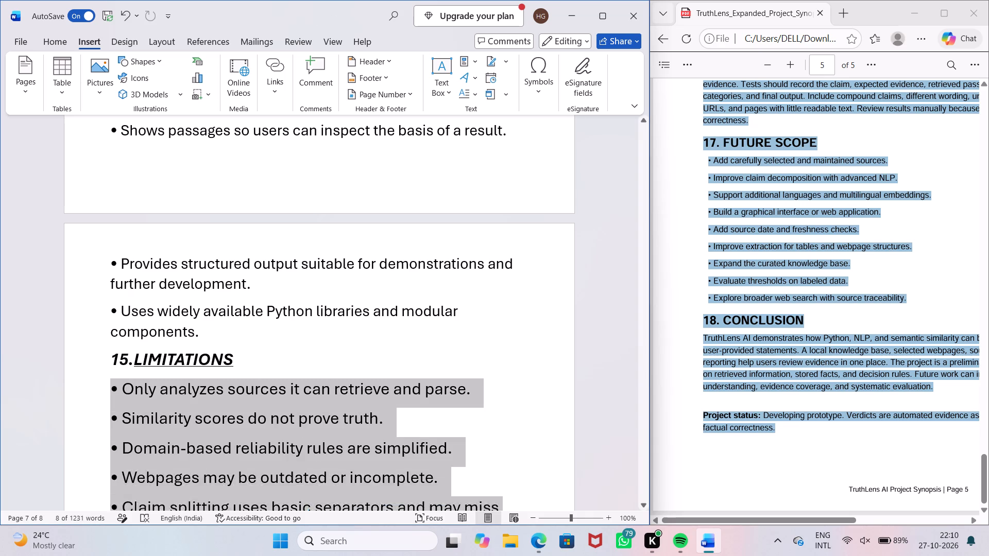
{"action": "key", "text": "ctrl+shift+Down"}
{"action": "key", "text": "ctrl+shift+Down"}
{"action": "key", "text": "ctrl+shift+Down"}
{"action": "key", "text": "ctrl+shift+Down"}
{"action": "key", "text": "ctrl+shift+Up"}
{"action": "key", "text": "ctrl+shift+Up"}
{"action": "key", "text": "ctrl+shift+Up"}
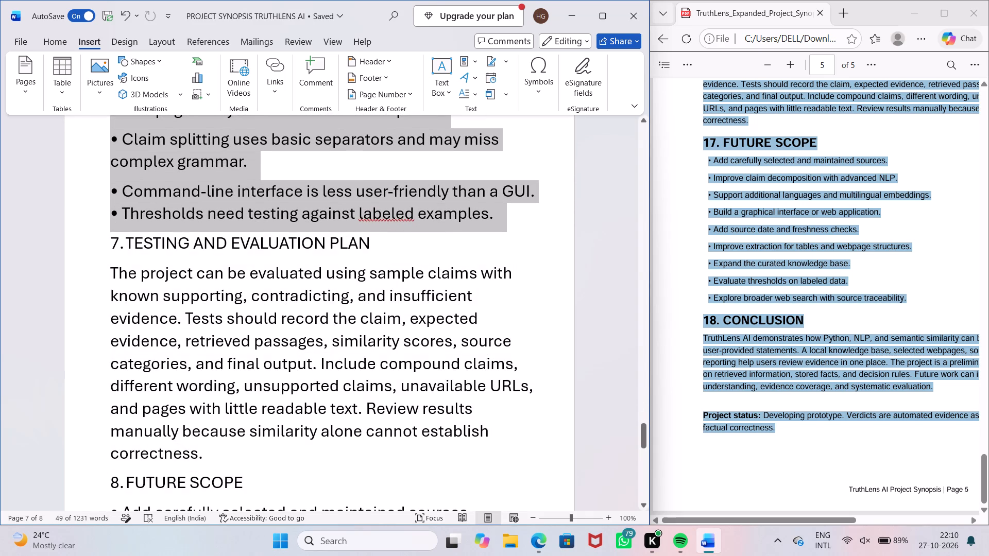
{"action": "key", "text": "ctrl+shift+p"}
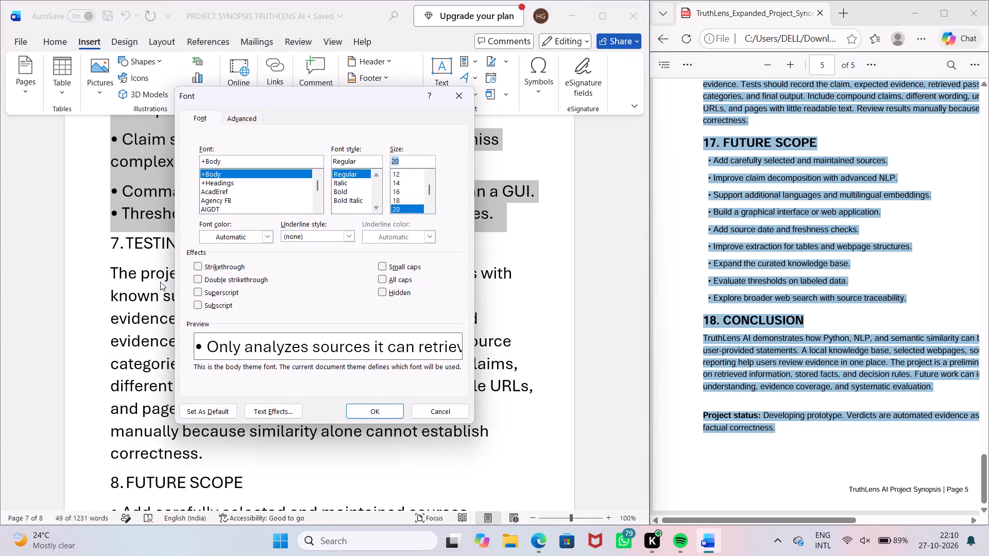
{"action": "key", "text": "Up"}
{"action": "key", "text": "Return"}
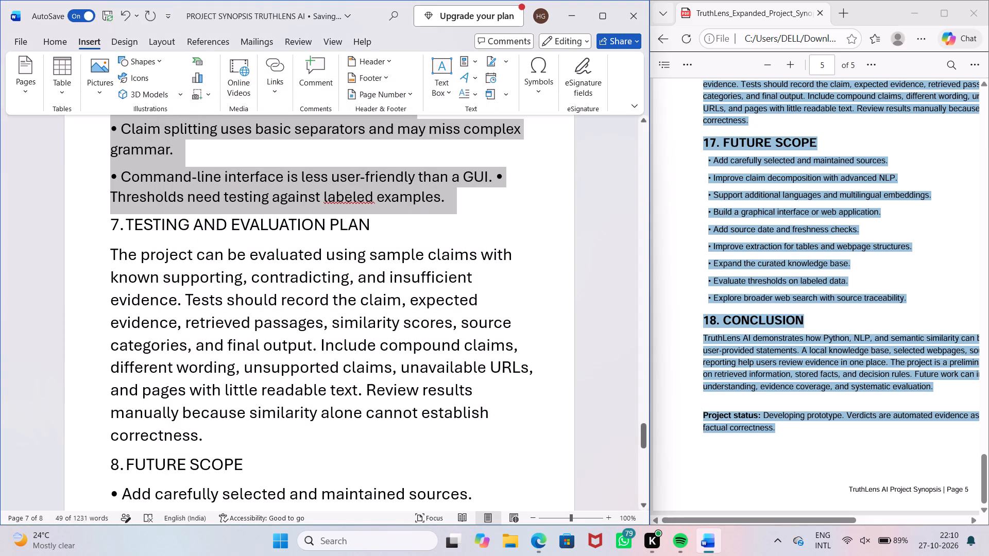
Replace the automatic number before the TESTING AND EVALUATION PLAN heading with "16.".
{"action": "left_click", "coordinate": [111, 221]}
{"action": "scroll", "coordinate": [175, 239], "scroll_direction": "up", "scroll_amount": 3}
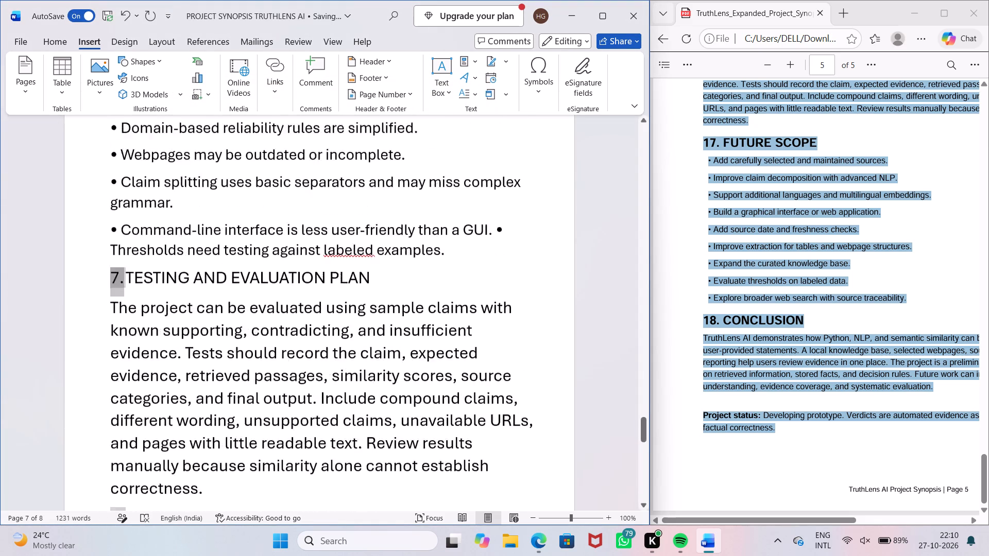
{"action": "scroll", "coordinate": [175, 239], "scroll_direction": "up", "scroll_amount": 4}
{"action": "scroll", "coordinate": [175, 240], "scroll_direction": "down", "scroll_amount": 6}
{"action": "type", "text": "16."}
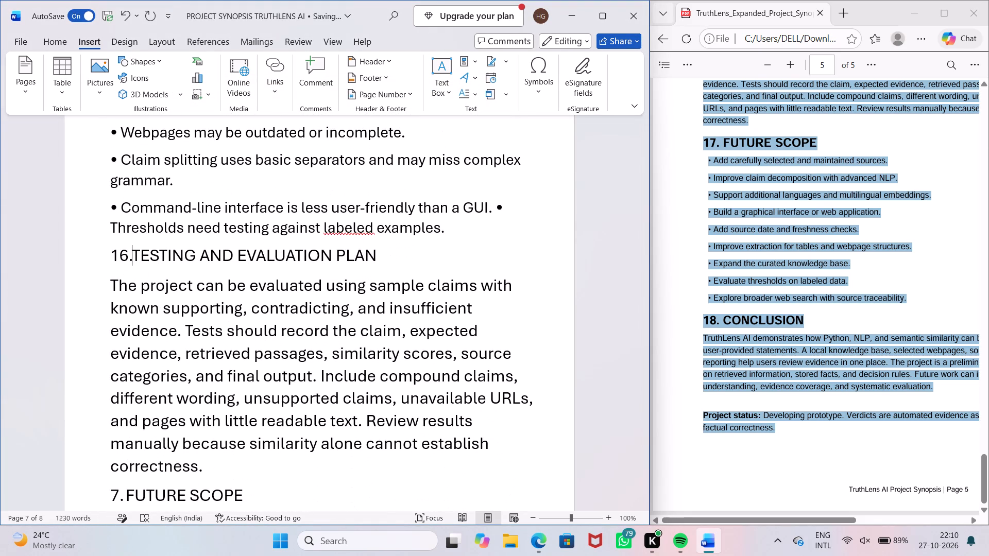
Make the number "16." before TESTING AND EVALUATION PLAN bold and italic, without an underline.
{"action": "key", "text": "shift+Left"}
{"action": "key", "text": "shift+Left"}
{"action": "key", "text": "shift+Left"}
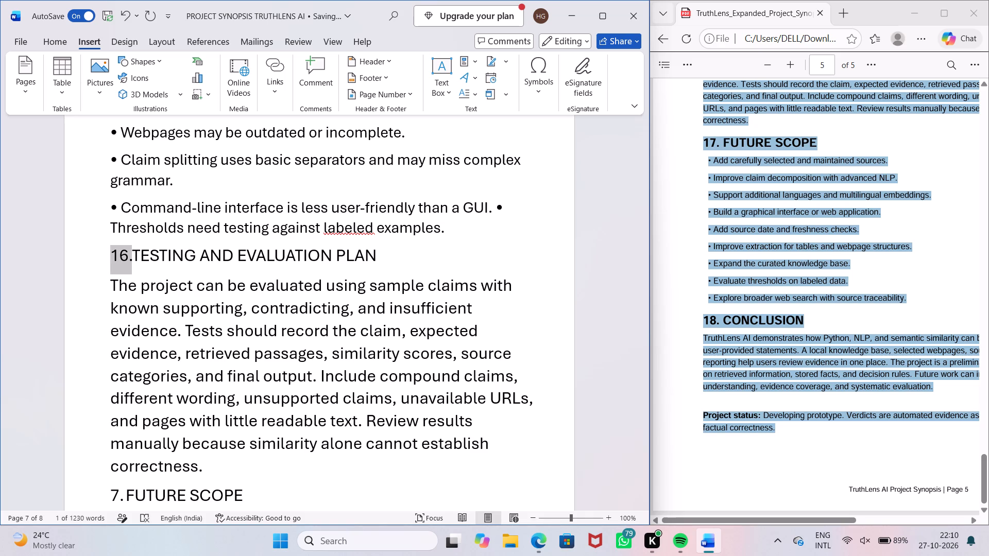
{"action": "key", "text": "ctrl+b"}
{"action": "key", "text": "ctrl+i"}
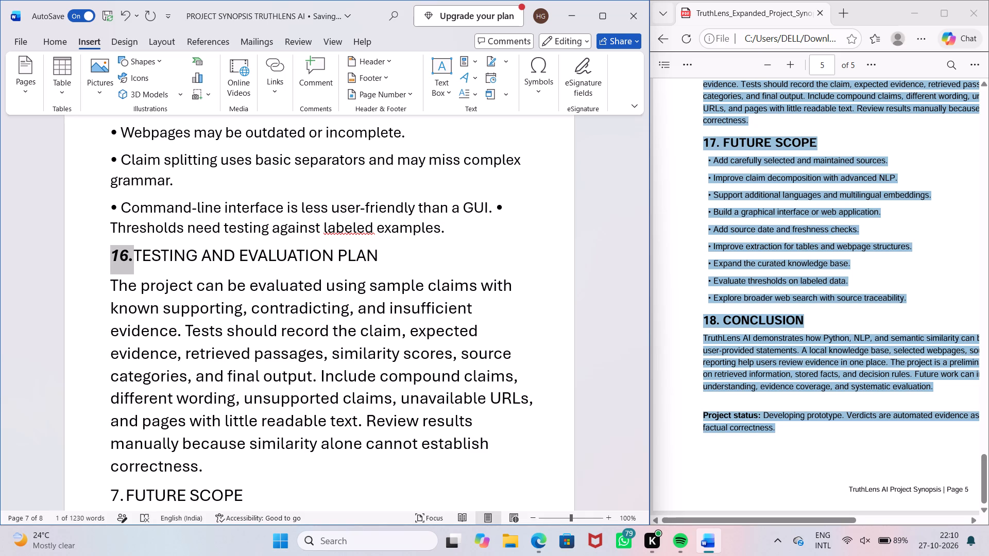
Make the heading text "TESTING AND EVALUATION PLAN" bold, underlined and italic.
{"action": "key", "text": "Right"}
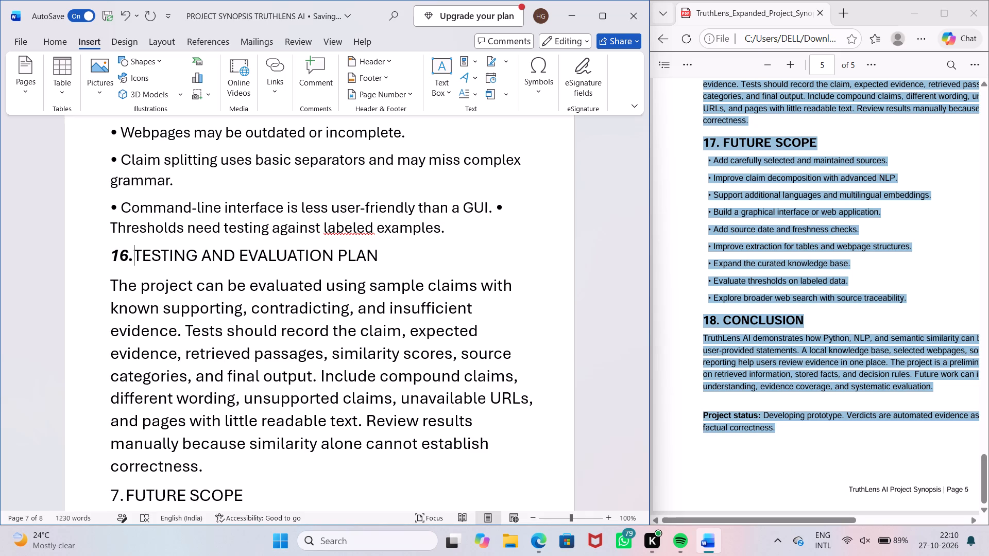
{"action": "key", "text": "ctrl+shift+Right"}
{"action": "key", "text": "ctrl+shift+Right"}
{"action": "key", "text": "ctrl+shift+Right"}
{"action": "key", "text": "ctrl+shift+Right"}
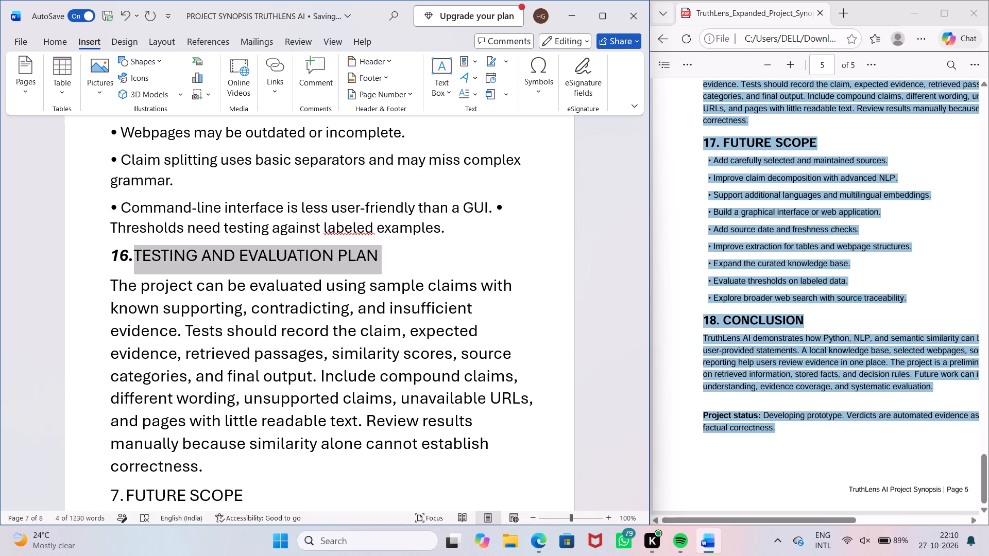
{"action": "key", "text": "ctrl+b"}
{"action": "type", "text": "ui"}
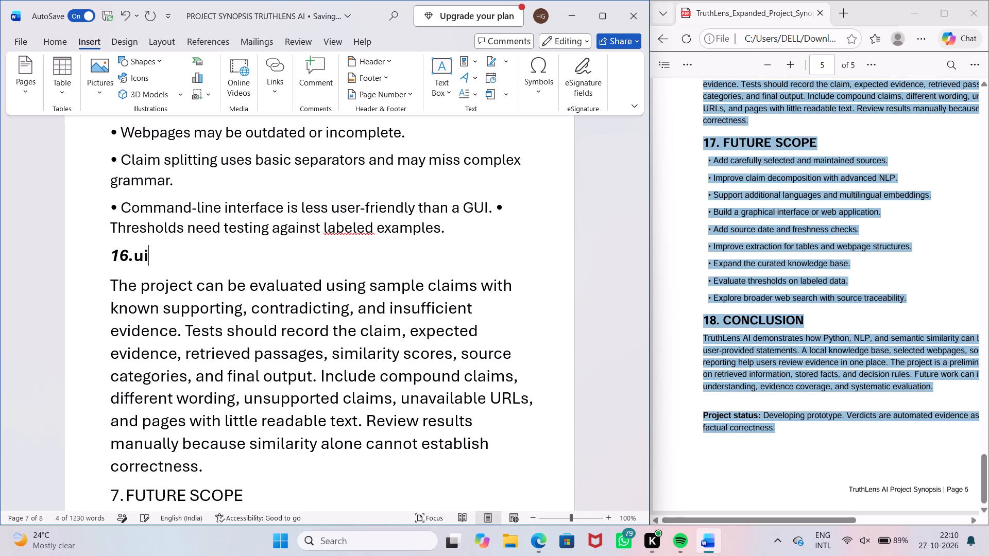
{"action": "key", "text": "ctrl+z"}
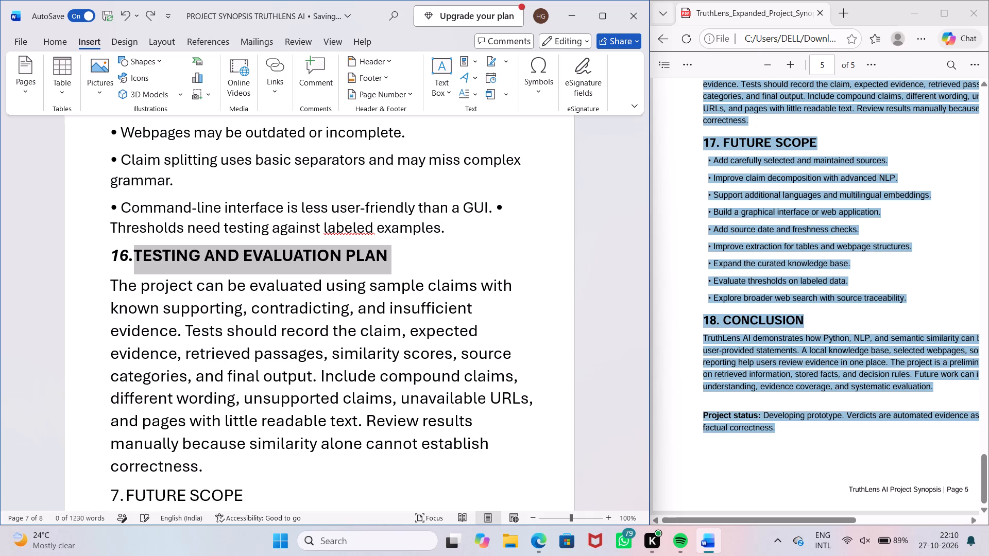
{"action": "key", "text": "ctrl+u"}
{"action": "key", "text": "ctrl+i"}
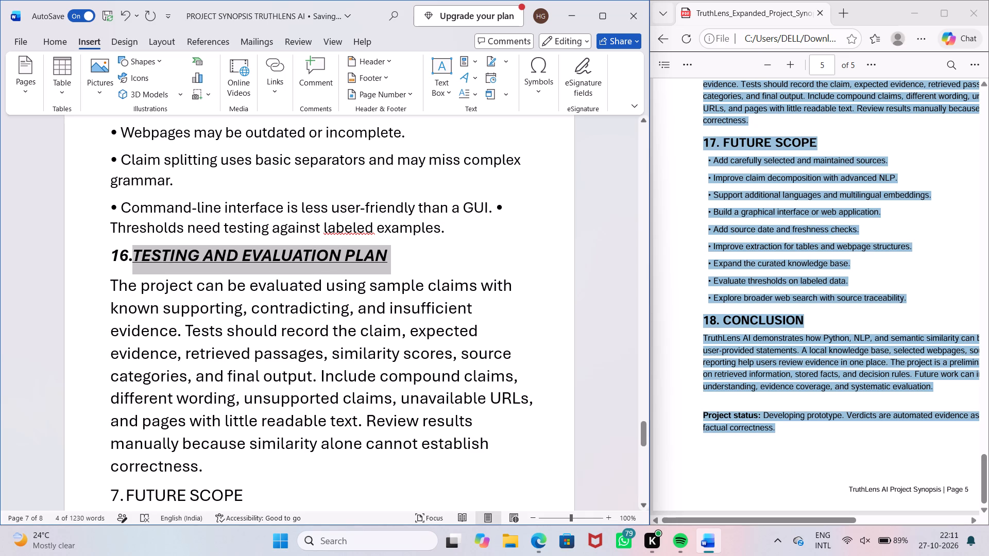
Set the font size of the whole paragraph under the TESTING AND EVALUATION PLAN heading to 18.
{"action": "key", "text": "Down"}
{"action": "key", "text": "Left"}
{"action": "key", "text": "Left"}
{"action": "key", "text": "Left"}
{"action": "key", "text": "Left"}
{"action": "key", "text": "Left"}
{"action": "key", "text": "Left"}
{"action": "key", "text": "Left"}
{"action": "key", "text": "Left"}
{"action": "key", "text": "Left"}
{"action": "key", "text": "Left"}
{"action": "key", "text": "Left"}
{"action": "key", "text": "Left"}
{"action": "key", "text": "Left"}
{"action": "key", "text": "Left"}
{"action": "key", "text": "Left"}
{"action": "key", "text": "Left"}
{"action": "key", "text": "Left"}
{"action": "key", "text": "Left"}
{"action": "key", "text": "Left"}
{"action": "key", "text": "Left"}
{"action": "key", "text": "Left"}
{"action": "key", "text": "Left"}
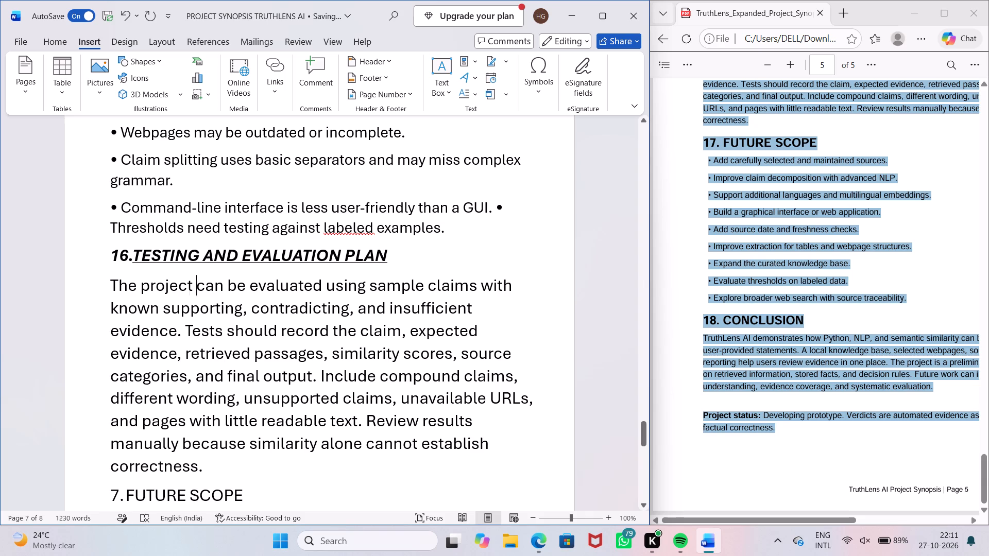
{"action": "key", "text": "Left"}
{"action": "key", "text": "Left"}
{"action": "key", "text": "ctrl+shift+Down"}
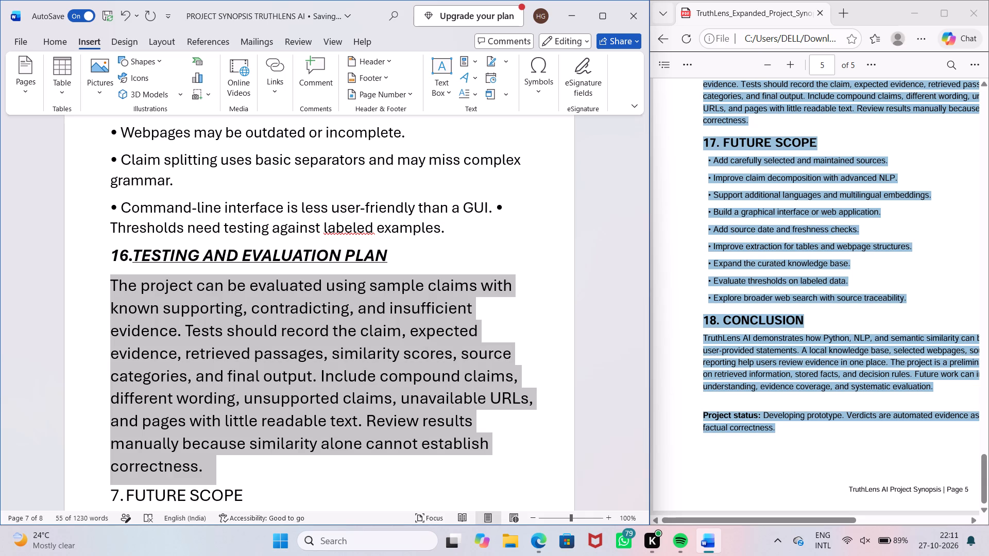
{"action": "key", "text": "ctrl+shift+p"}
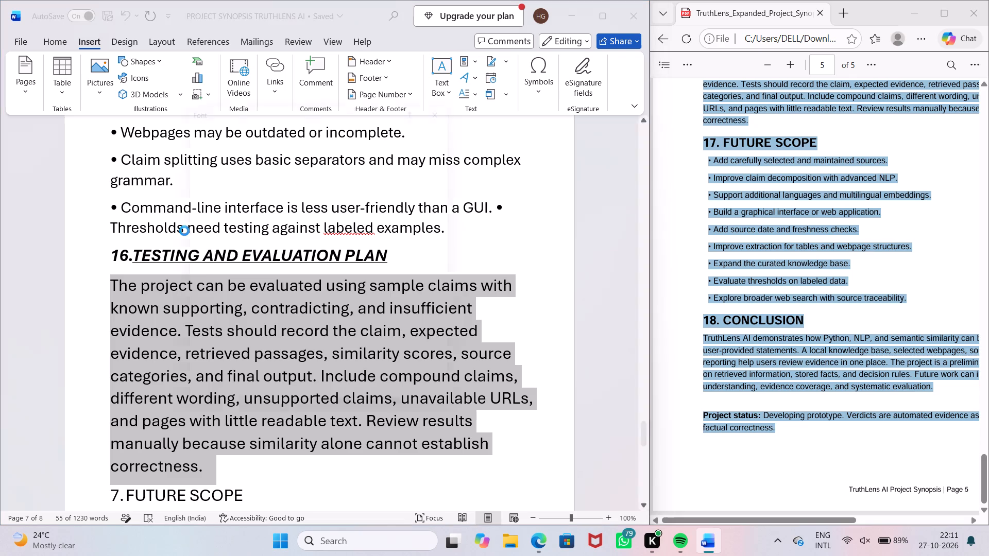
{"action": "key", "text": "Up"}
{"action": "key", "text": "Return"}
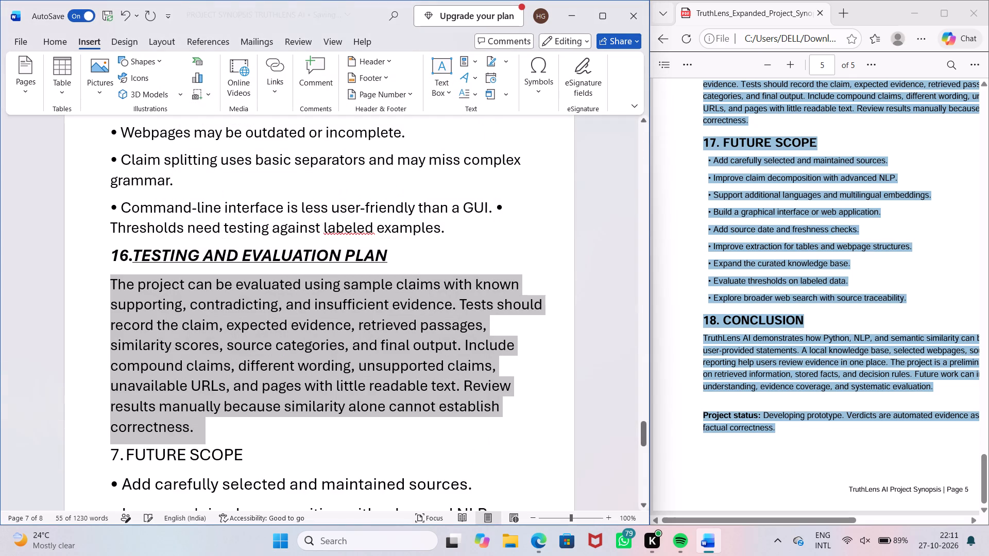
Replace the automatic number before the FUTURE SCOPE heading with "17.".
{"action": "scroll", "coordinate": [176, 232], "scroll_direction": "down", "scroll_amount": 4}
{"action": "scroll", "coordinate": [197, 231], "scroll_direction": "up", "scroll_amount": 2}
{"action": "scroll", "coordinate": [193, 226], "scroll_direction": "down", "scroll_amount": 3}
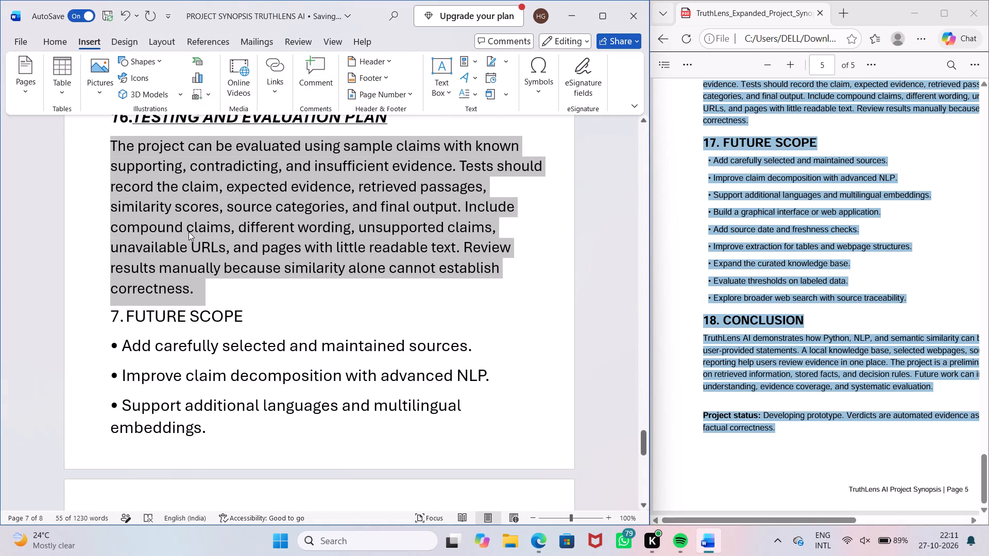
{"action": "left_click", "coordinate": [116, 299]}
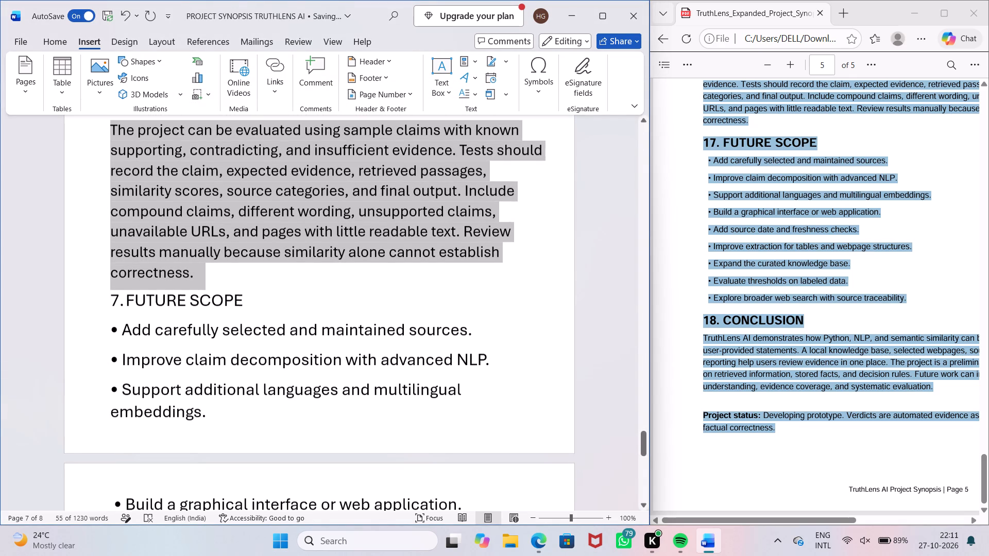
{"action": "type", "text": "17."}
Make the number "17." before FUTURE SCOPE bold and italic, without an underline.
{"action": "key", "text": "shift+Left"}
{"action": "key", "text": "shift+Left"}
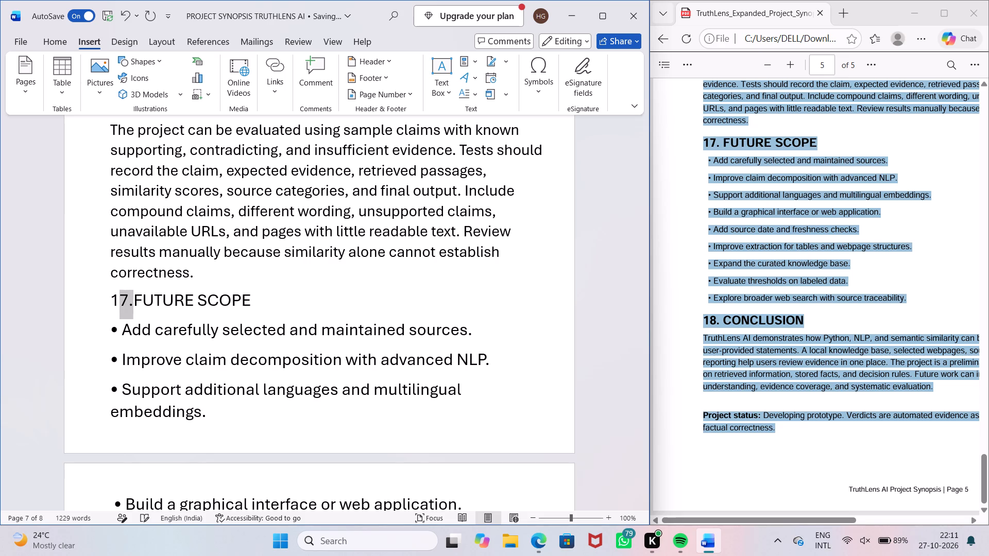
{"action": "key", "text": "shift+Left"}
{"action": "key", "text": "ctrl+b"}
{"action": "key", "text": "ctrl+i"}
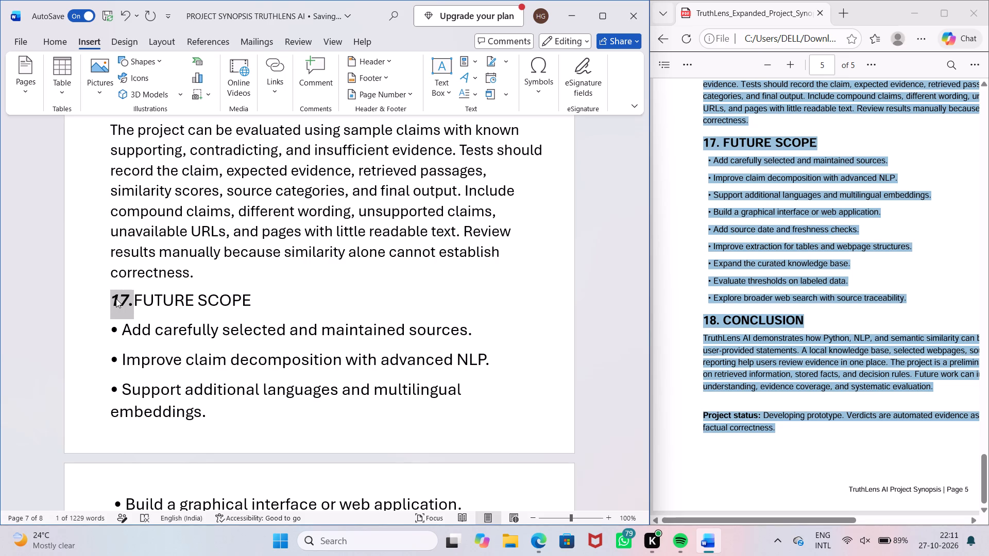
Make the heading text "FUTURE SCOPE" bold, underlined and italic, leaving out its number.
{"action": "key", "text": "Right"}
{"action": "key", "text": "Left"}
{"action": "key", "text": "Right"}
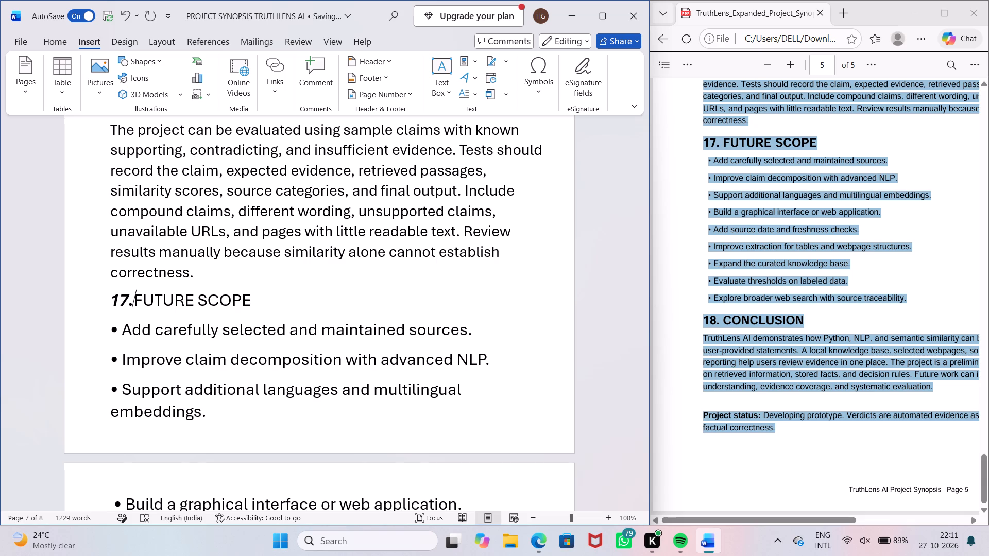
{"action": "key", "text": "ctrl+shift+Right"}
{"action": "key", "text": "ctrl+shift+Right"}
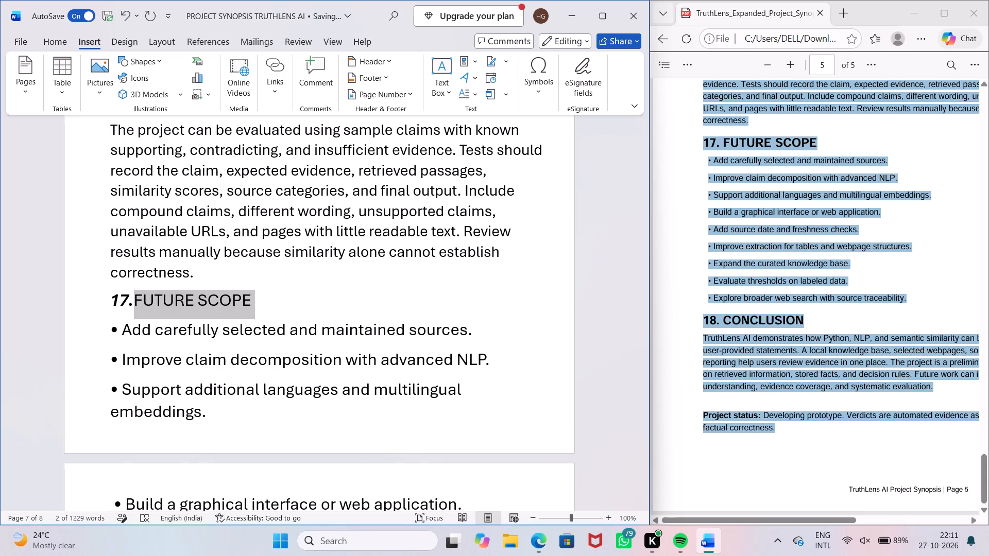
{"action": "key", "text": "ctrl+shift+b"}
{"action": "key", "text": "ctrl+shift+u"}
{"action": "key", "text": "ctrl+shift+i"}
{"action": "key", "text": "ctrl+shift+i"}
{"action": "key", "text": "ctrl+shift+u"}
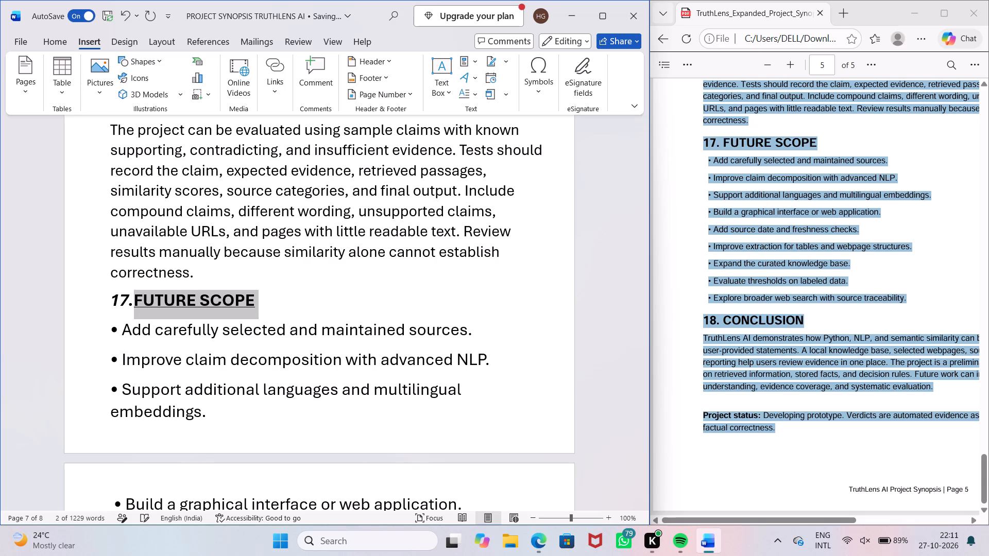
{"action": "key", "text": "ctrl+shift+u"}
{"action": "key", "text": "ctrl+shift+i"}
Set the font size of all bullet points under the FUTURE SCOPE heading to 18, stopping before the CONCLUSION heading.
{"action": "key", "text": "Down"}
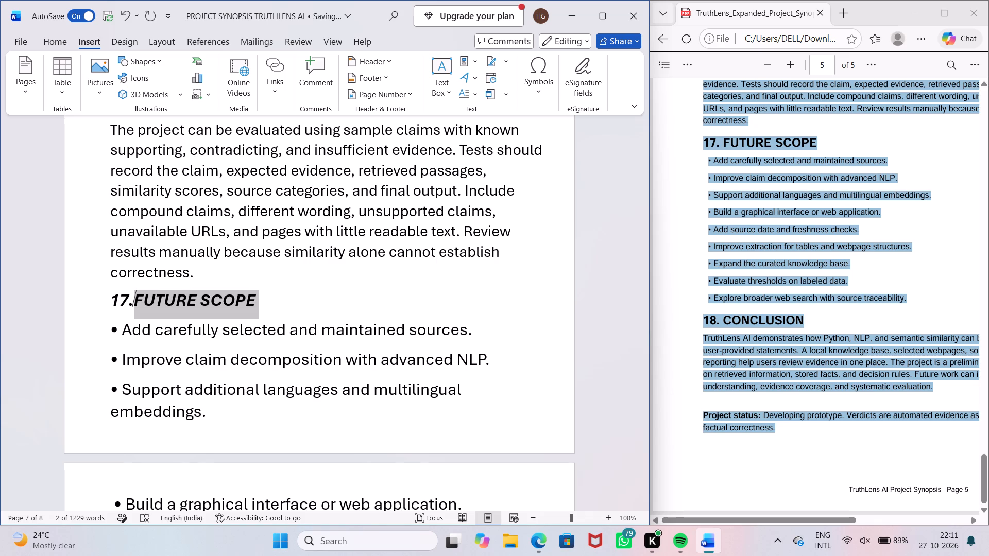
{"action": "key", "text": "Left"}
{"action": "key", "text": "Left"}
{"action": "key", "text": "Left"}
{"action": "key", "text": "Left"}
{"action": "key", "text": "Left"}
{"action": "key", "text": "Left"}
{"action": "key", "text": "Left"}
{"action": "key", "text": "Left"}
{"action": "key", "text": "Left"}
{"action": "key", "text": "Left"}
{"action": "key", "text": "Left"}
{"action": "key", "text": "Left"}
{"action": "key", "text": "Left"}
{"action": "key", "text": "Left"}
{"action": "key", "text": "Left"}
{"action": "key", "text": "Left"}
{"action": "key", "text": "Left"}
{"action": "key", "text": "Left"}
{"action": "key", "text": "Left"}
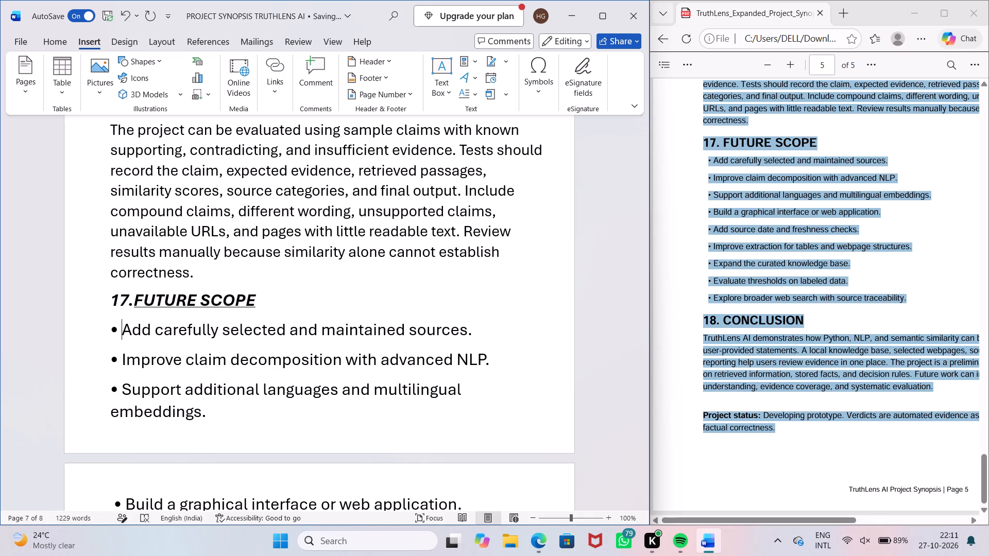
{"action": "key", "text": "Left"}
{"action": "key", "text": "Left"}
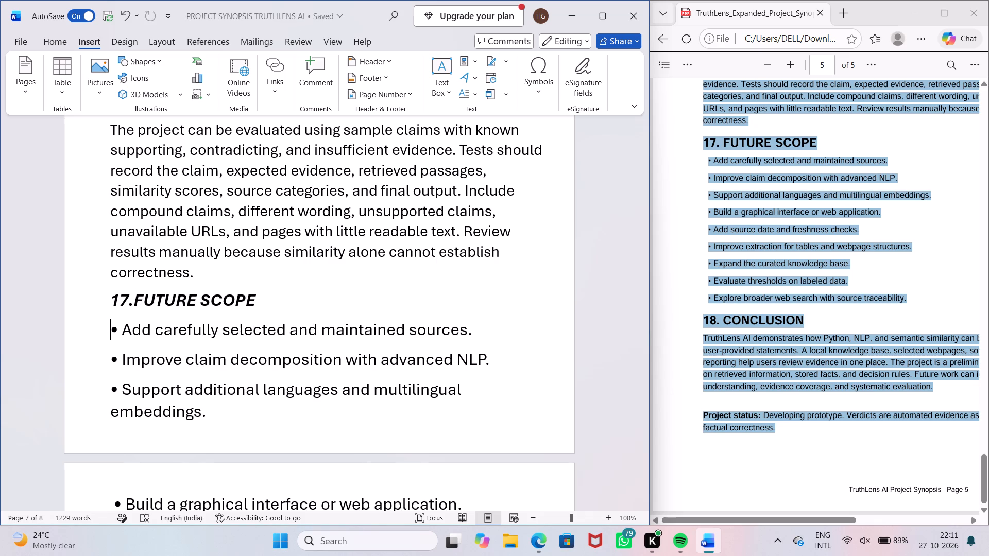
{"action": "key", "text": "ctrl+shift+Down"}
{"action": "key", "text": "ctrl+shift+Down"}
{"action": "key", "text": "ctrl+shift+Down"}
{"action": "key", "text": "ctrl+shift+Down"}
{"action": "key", "text": "ctrl+shift+Down"}
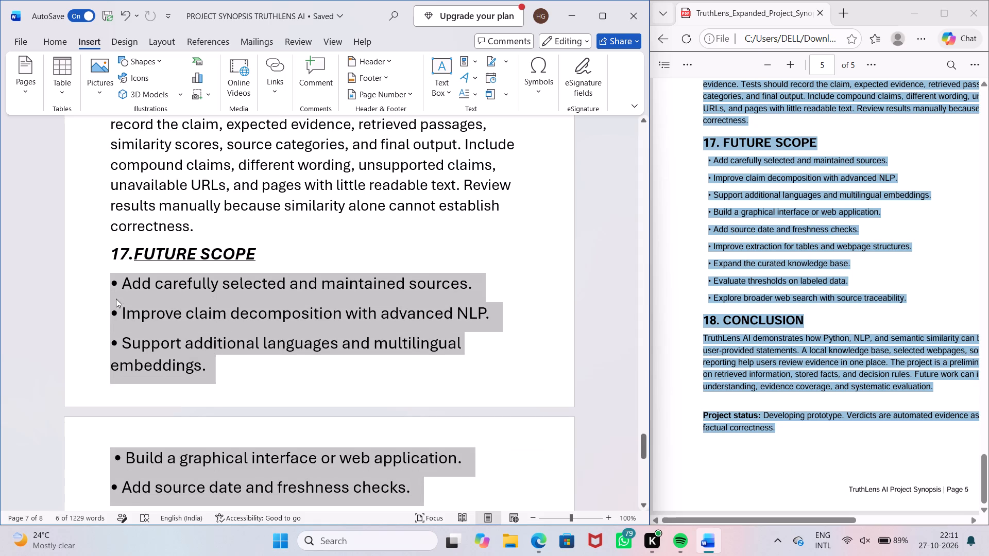
{"action": "key", "text": "ctrl+shift+Down"}
{"action": "key", "text": "ctrl+shift+Down"}
{"action": "key", "text": "ctrl+shift+Down"}
{"action": "key", "text": "ctrl+shift+Down"}
{"action": "key", "text": "ctrl+shift+Down"}
{"action": "key", "text": "ctrl+shift+Down"}
{"action": "key", "text": "ctrl+shift+Up"}
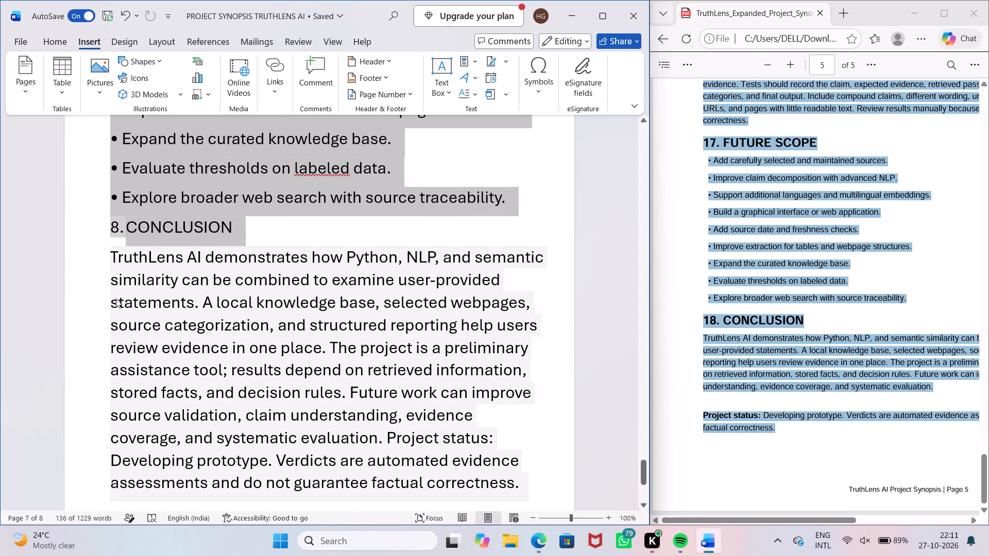
{"action": "key", "text": "ctrl+shift+Up"}
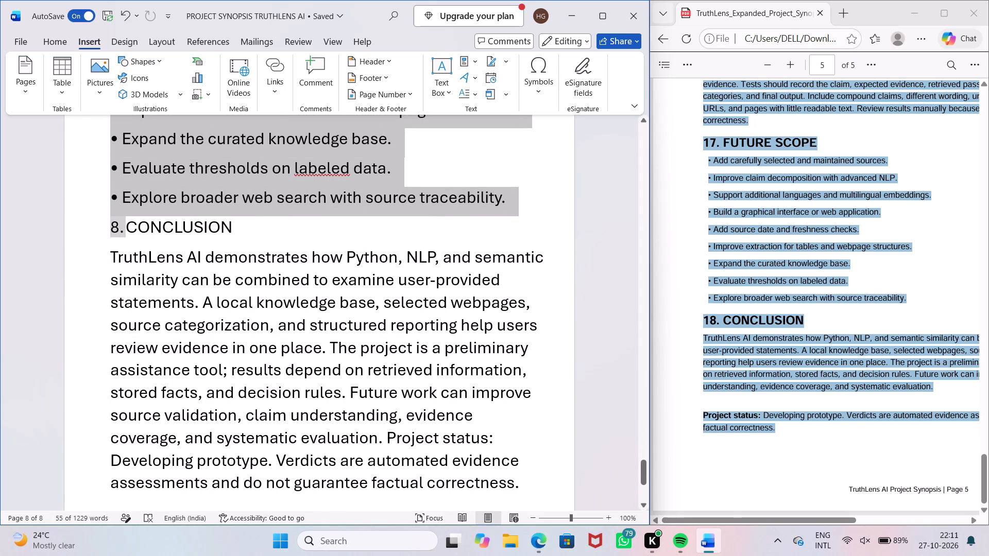
{"action": "key", "text": "ctrl+shift+Up"}
{"action": "key", "text": "ctrl+shift+Down"}
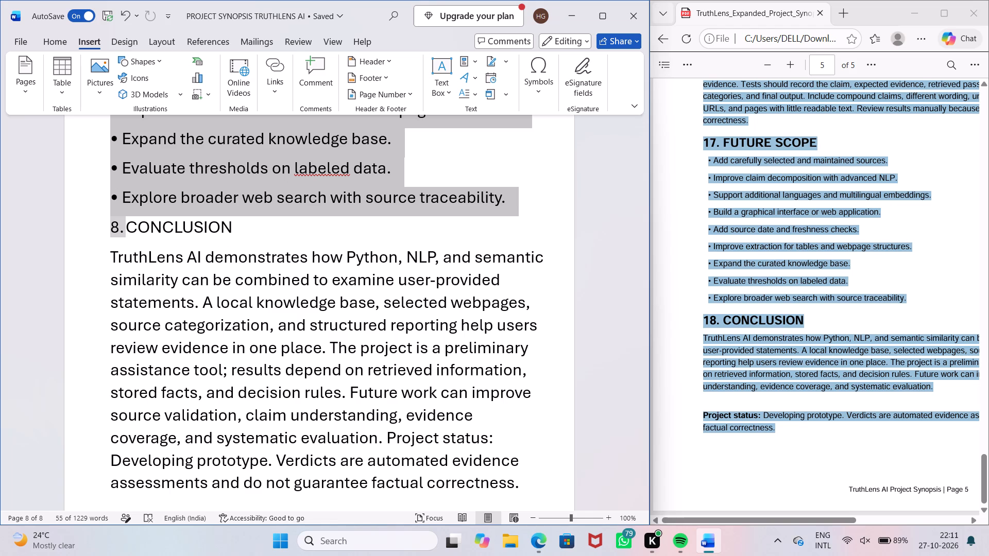
{"action": "key", "text": "shift+p"}
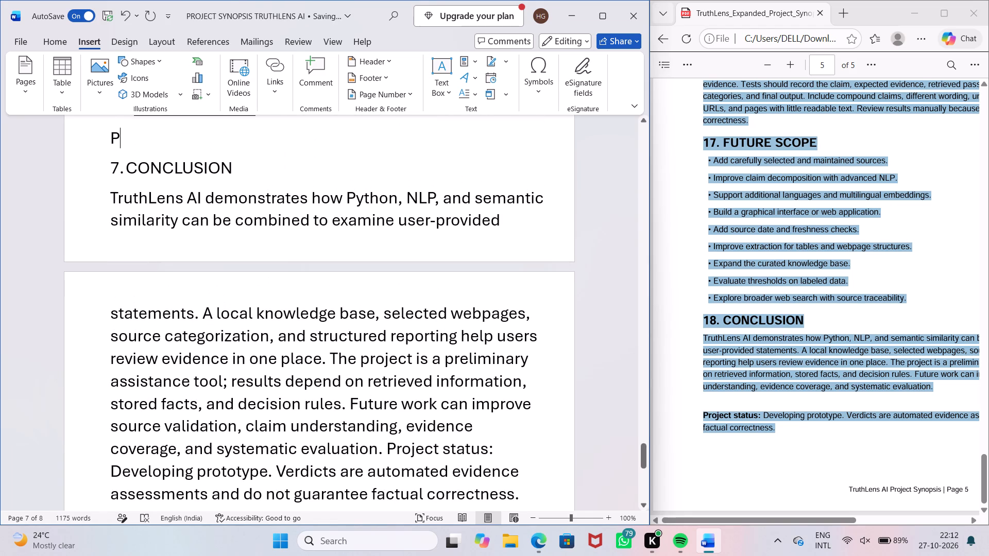
{"action": "key", "text": "ctrl+z"}
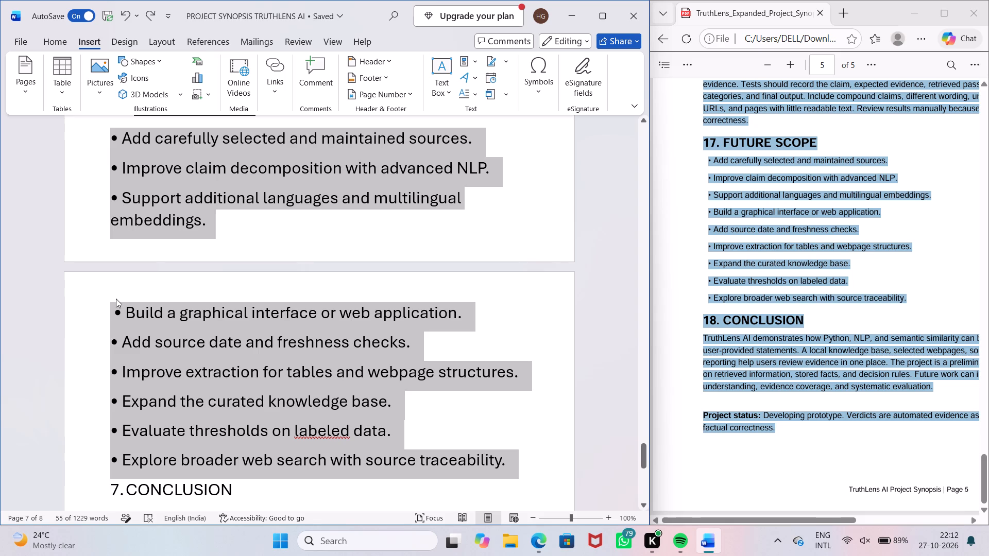
{"action": "key", "text": "ctrl+shift+p"}
{"action": "key", "text": "Up"}
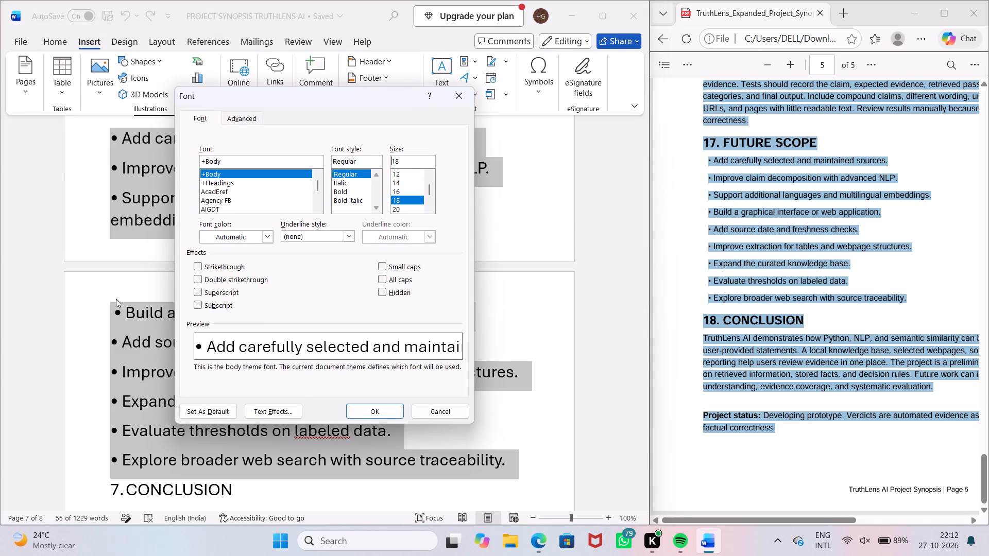
{"action": "key", "text": "Return"}
Replace the automatic number before the CONCLUSION heading with "18.".
{"action": "key", "text": "Down"}
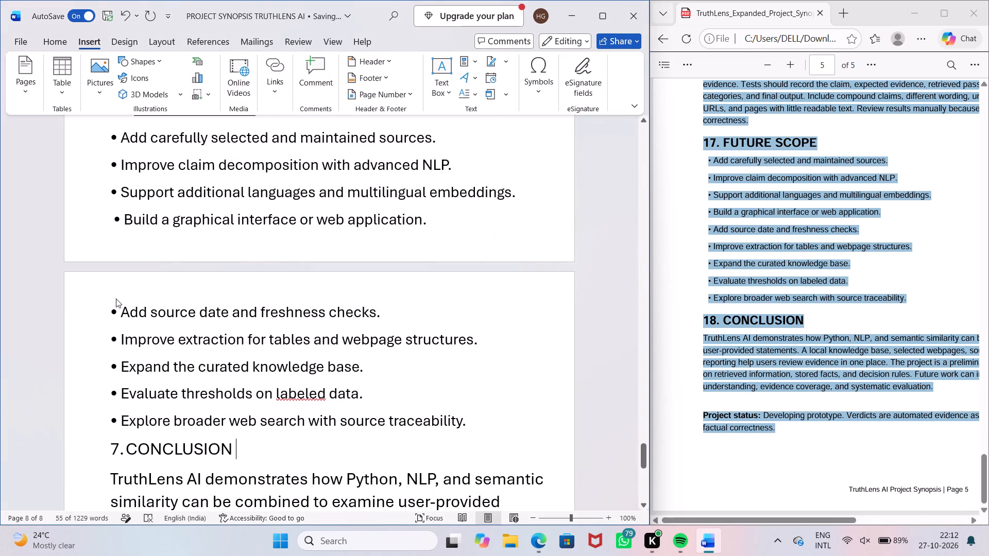
{"action": "key", "text": "Left"}
{"action": "key", "text": "Left"}
{"action": "key", "text": "Left"}
{"action": "key", "text": "Left"}
{"action": "key", "text": "Left"}
{"action": "key", "text": "Left"}
{"action": "key", "text": "Left"}
{"action": "key", "text": "Left"}
{"action": "key", "text": "Left"}
{"action": "key", "text": "Left"}
{"action": "key", "text": "Left"}
{"action": "key", "text": "Left"}
{"action": "key", "text": "Left"}
{"action": "key", "text": "Left"}
{"action": "key", "text": "Left"}
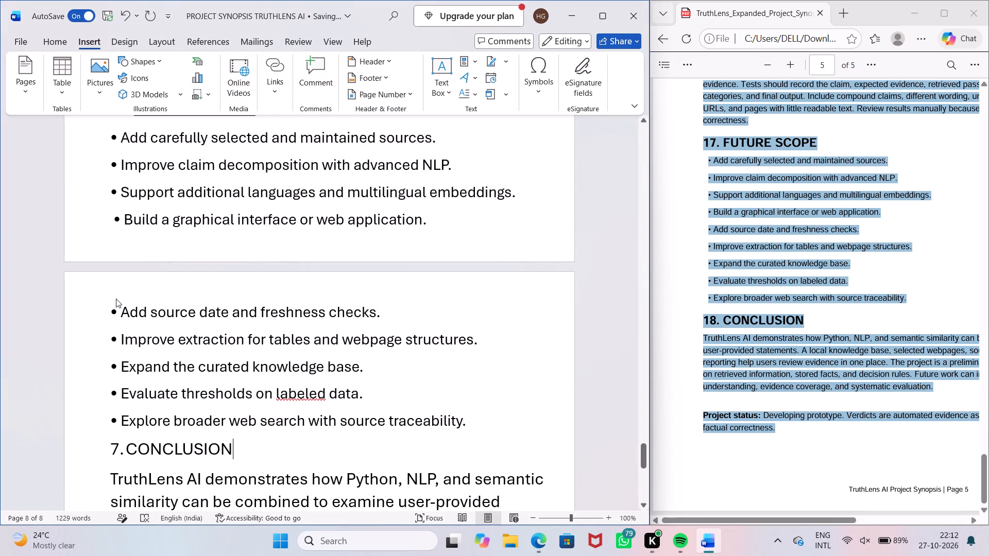
{"action": "key", "text": "Right"}
{"action": "key", "text": "Right"}
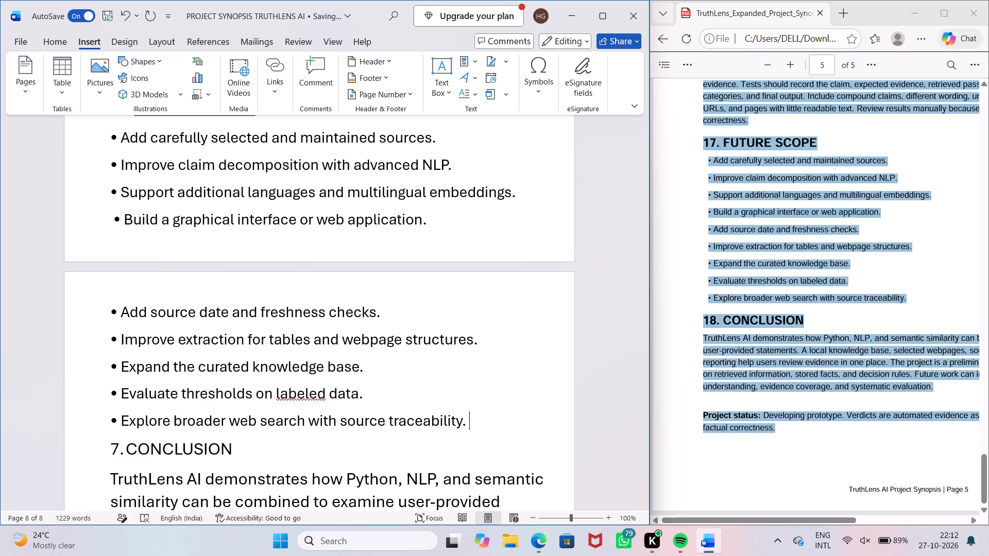
{"action": "key", "text": "Right"}
{"action": "type", "text": "18."}
Make the number "18." before CONCLUSION bold and italic, without an underline.
{"action": "key", "text": "shift+Left"}
{"action": "key", "text": "shift+Left"}
{"action": "key", "text": "shift+Left"}
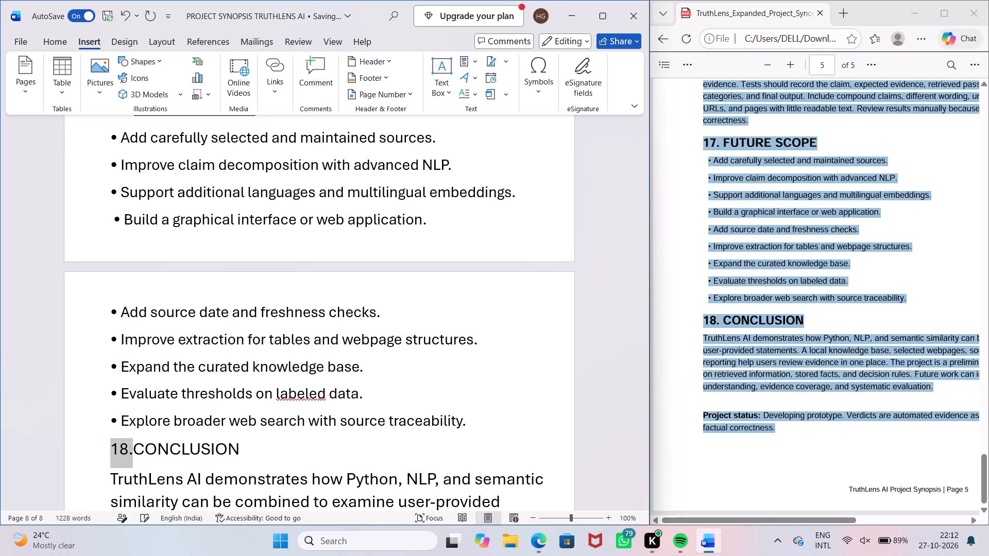
{"action": "key", "text": "ctrl+b"}
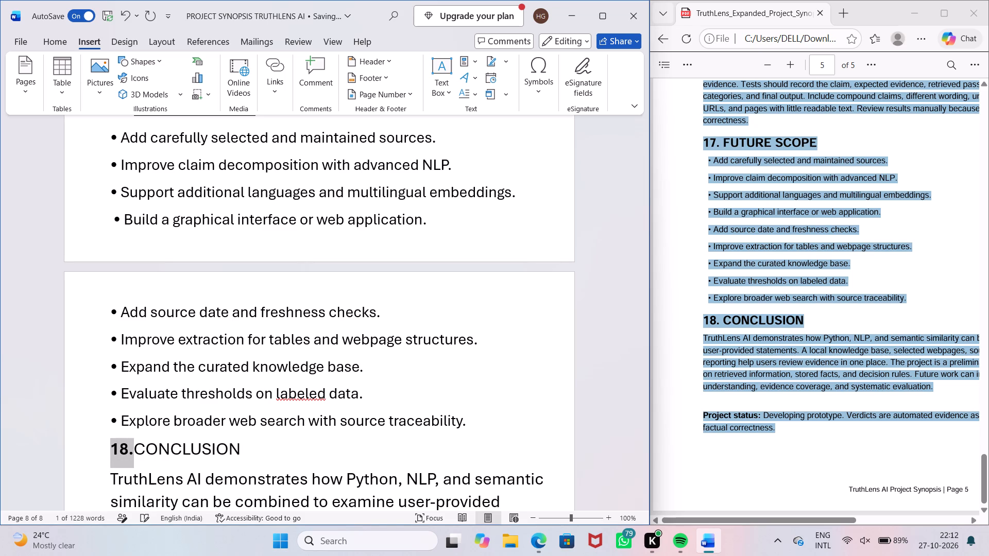
{"action": "key", "text": "ctrl+i"}
Make the heading text "CONCLUSION" bold, underlined and italic, leaving out its number.
{"action": "key", "text": "Right"}
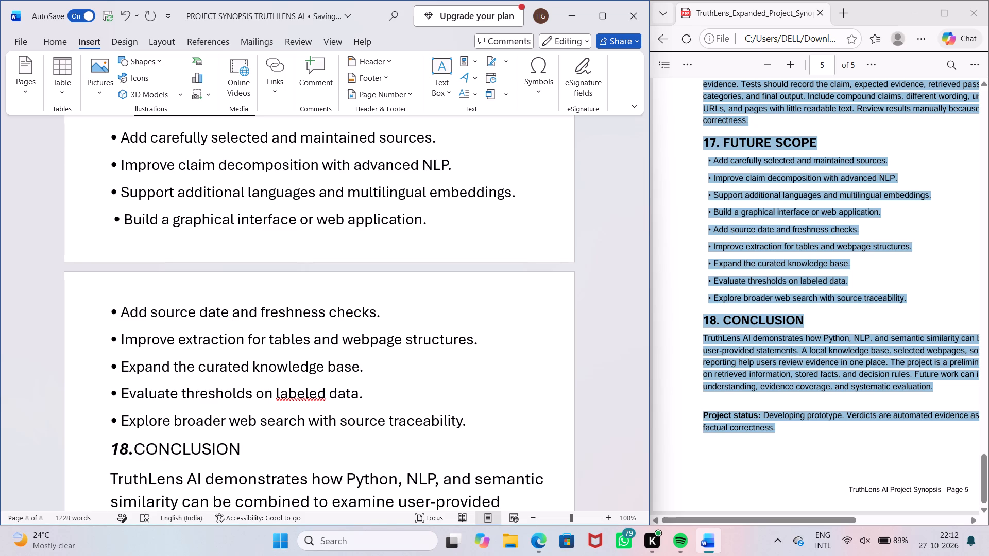
{"action": "key", "text": "ctrl+shift+Right"}
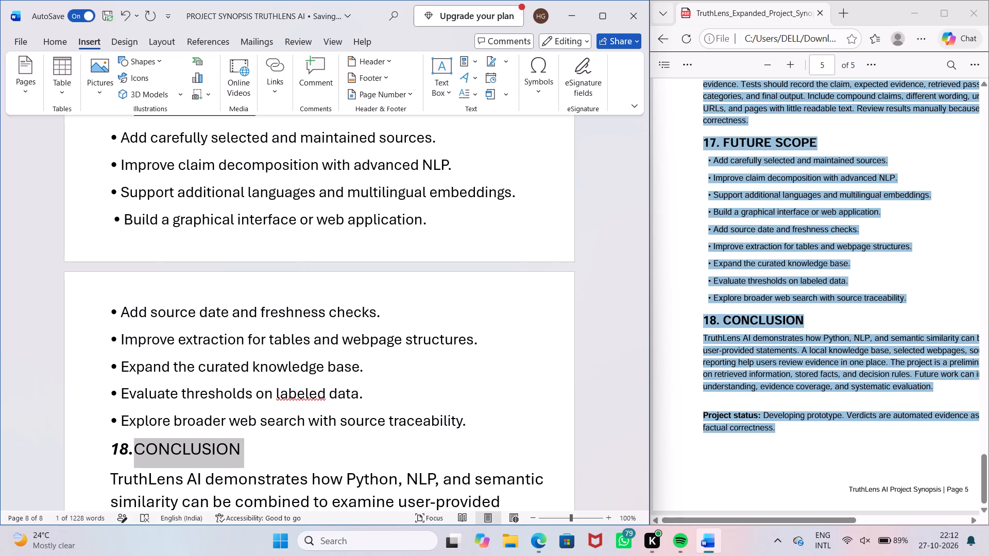
{"action": "key", "text": "ctrl+b"}
{"action": "key", "text": "ctrl+u"}
{"action": "key", "text": "ctrl+i"}
Set the font size of the whole paragraph under the CONCLUSION heading to 18, matching the other sections' body text.
{"action": "key", "text": "Down"}
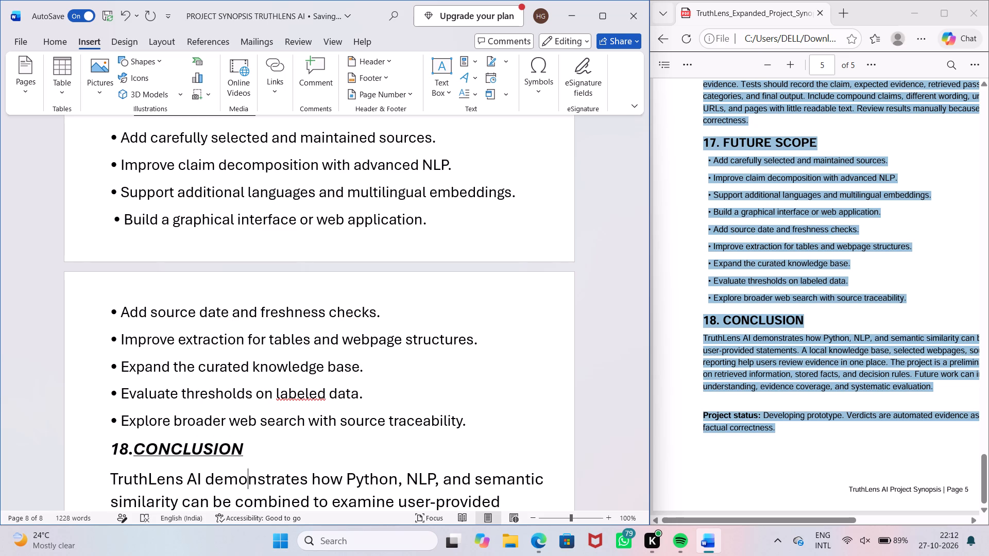
{"action": "key", "text": "Left"}
{"action": "key", "text": "Left"}
{"action": "key", "text": "Left"}
{"action": "key", "text": "Left"}
{"action": "key", "text": "Left"}
{"action": "key", "text": "Left"}
{"action": "key", "text": "Left"}
{"action": "key", "text": "Left"}
{"action": "key", "text": "Left"}
{"action": "key", "text": "Left"}
{"action": "key", "text": "Left"}
{"action": "key", "text": "Left"}
{"action": "key", "text": "Left"}
{"action": "key", "text": "Left"}
{"action": "key", "text": "Left"}
{"action": "key", "text": "Left"}
{"action": "key", "text": "Left"}
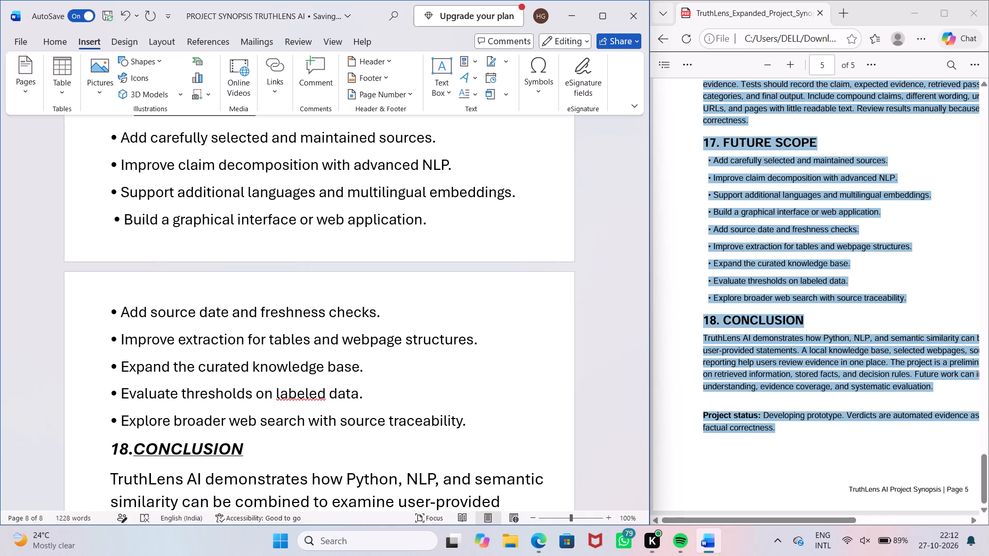
{"action": "key", "text": "ctrl+shift+Down"}
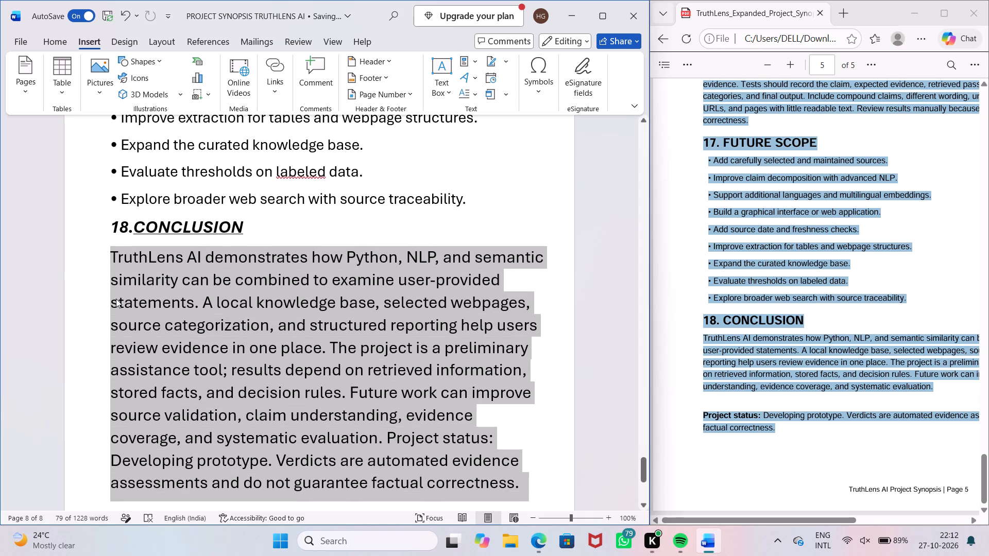
{"action": "key", "text": "ctrl+shift+p"}
{"action": "key", "text": "Up"}
{"action": "key", "text": "Return"}
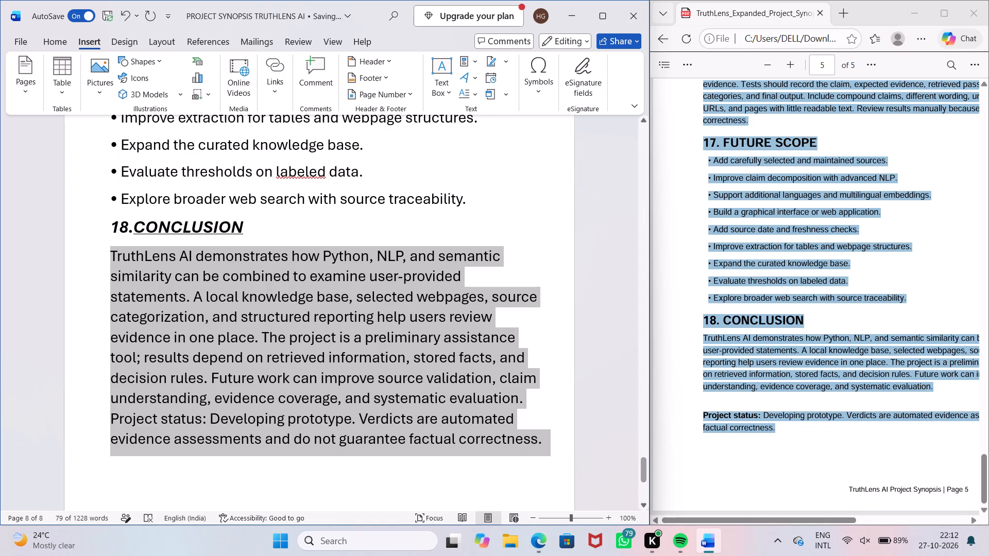
Move the bullet "Thresholds need testing against labeled examples." onto its own line above the TESTING AND EVALUATION PLAN heading.
{"action": "scroll", "coordinate": [485, 149], "scroll_direction": "up", "scroll_amount": 20}
{"action": "middle_click", "coordinate": [474, 232]}
{"action": "scroll", "coordinate": [473, 233], "scroll_direction": "down", "scroll_amount": 1}
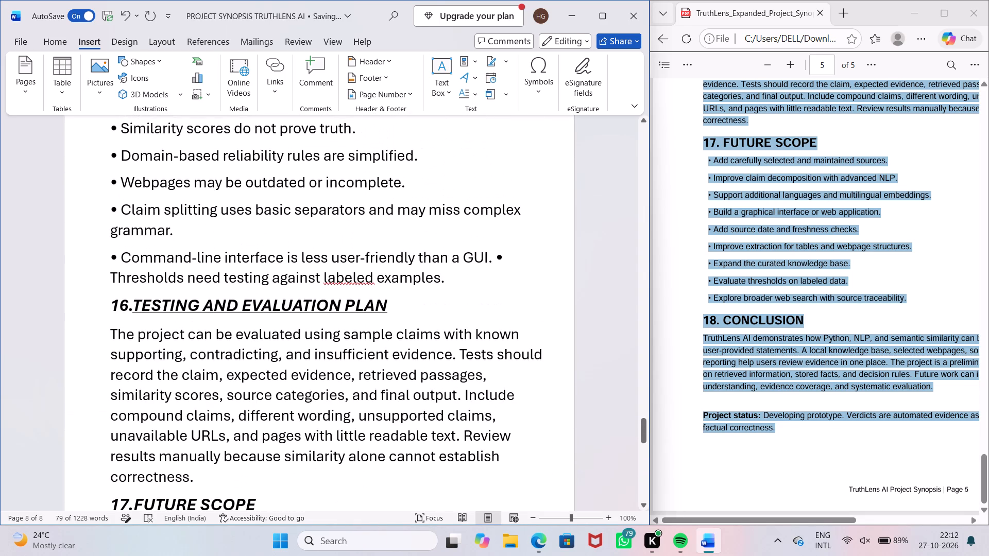
{"action": "left_click", "coordinate": [498, 257]}
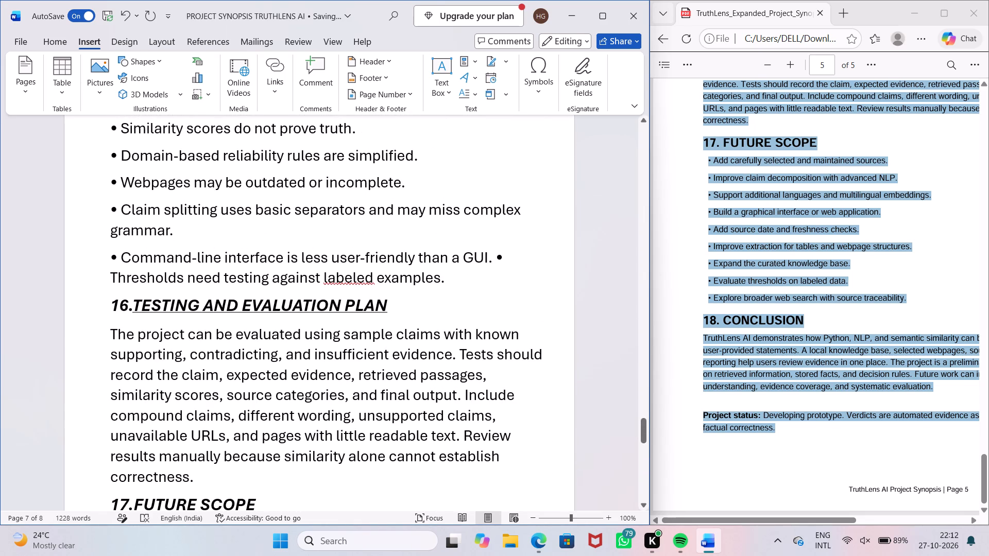
{"action": "key", "text": "Return"}
{"action": "left_click", "coordinate": [501, 257]}
Remove the underlined blank space before "Submitted by:" on the cover page so the label starts at the margin.
{"action": "scroll", "coordinate": [500, 258], "scroll_direction": "up", "scroll_amount": 6}
{"action": "scroll", "coordinate": [496, 254], "scroll_direction": "up", "scroll_amount": 15}
{"action": "scroll", "coordinate": [496, 251], "scroll_direction": "up", "scroll_amount": 18}
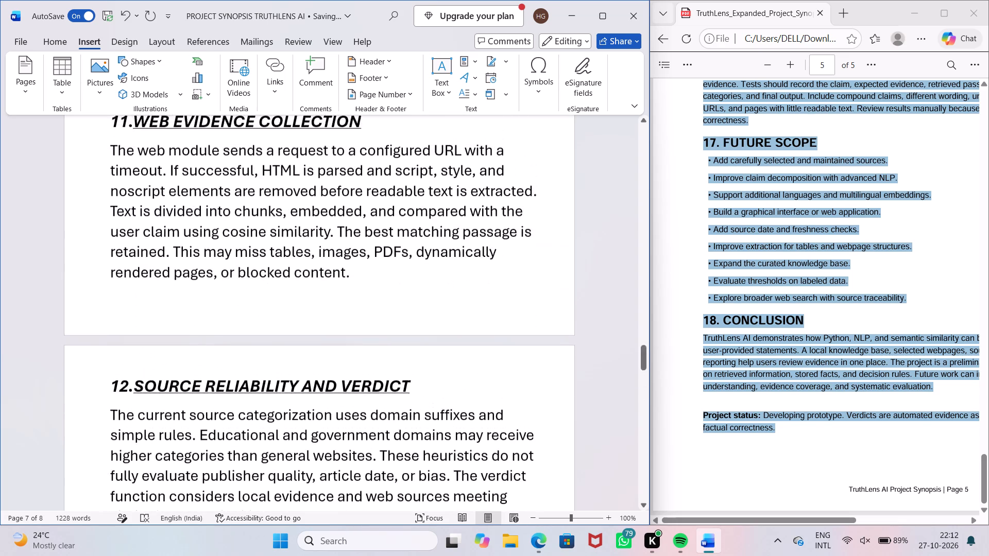
{"action": "scroll", "coordinate": [501, 246], "scroll_direction": "up", "scroll_amount": 20}
{"action": "scroll", "coordinate": [501, 246], "scroll_direction": "up", "scroll_amount": 16}
{"action": "middle_click", "coordinate": [496, 222]}
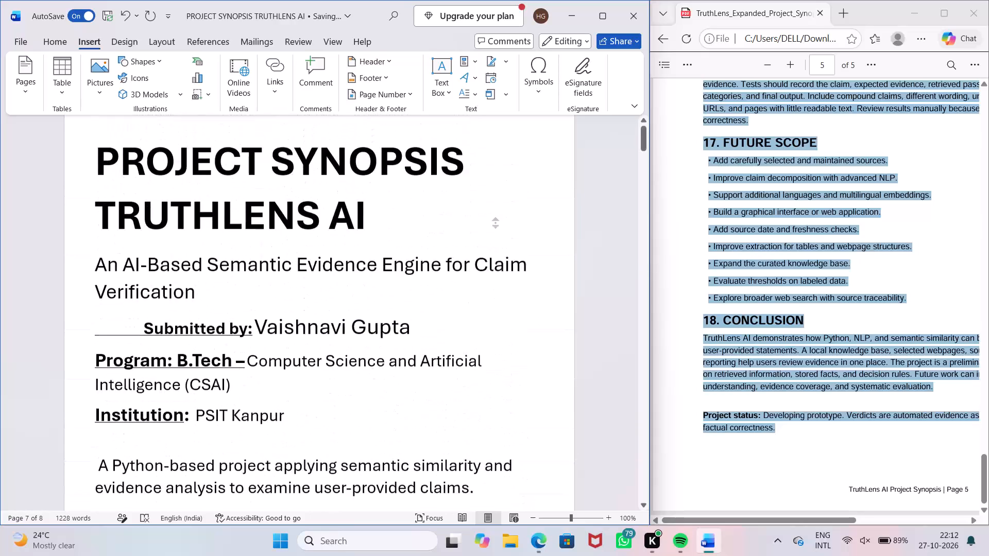
{"action": "middle_click", "coordinate": [452, 220]}
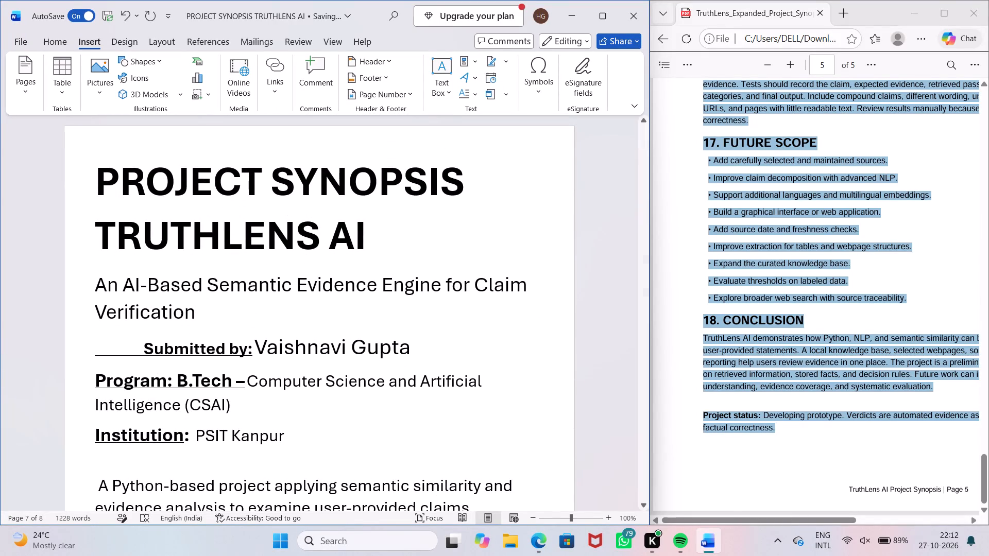
{"action": "left_click", "coordinate": [142, 350]}
{"action": "key", "text": "BackSpace"}
{"action": "key", "text": "BackSpace"}
{"action": "key", "text": "BackSpace"}
{"action": "key", "text": "BackSpace"}
{"action": "key", "text": "BackSpace"}
{"action": "key", "text": "BackSpace"}
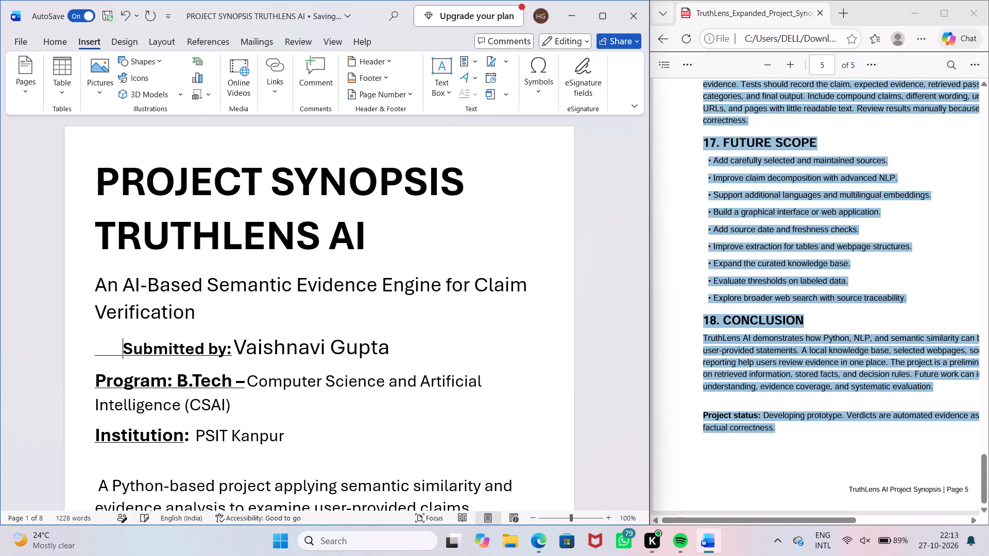
{"action": "key", "text": "BackSpace"}
{"action": "key", "text": "BackSpace"}
{"action": "key", "text": "BackSpace"}
{"action": "key", "text": "BackSpace"}
{"action": "key", "text": "BackSpace"}
{"action": "key", "text": "BackSpace"}
{"action": "key", "text": "BackSpace"}
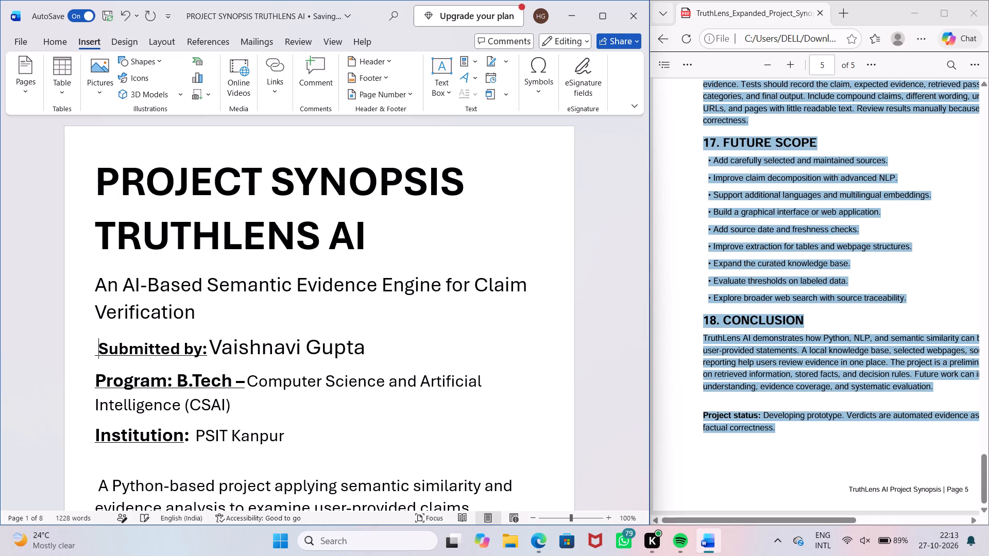
{"action": "key", "text": "BackSpace"}
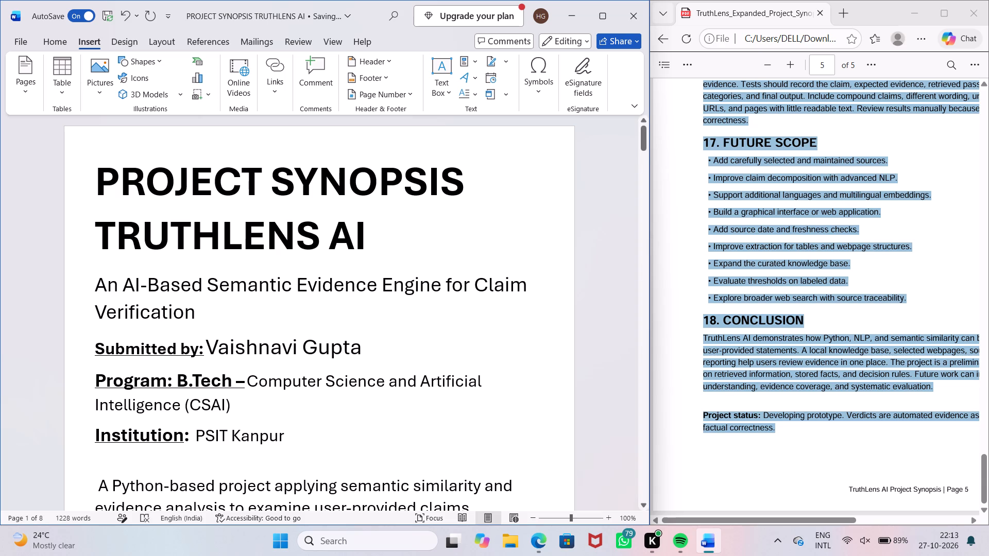
Set the font size of "Computer Science and Artificial Intelligence (CSAI)" on the cover page to 22.
{"action": "scroll", "coordinate": [325, 326], "scroll_direction": "down", "scroll_amount": 3}
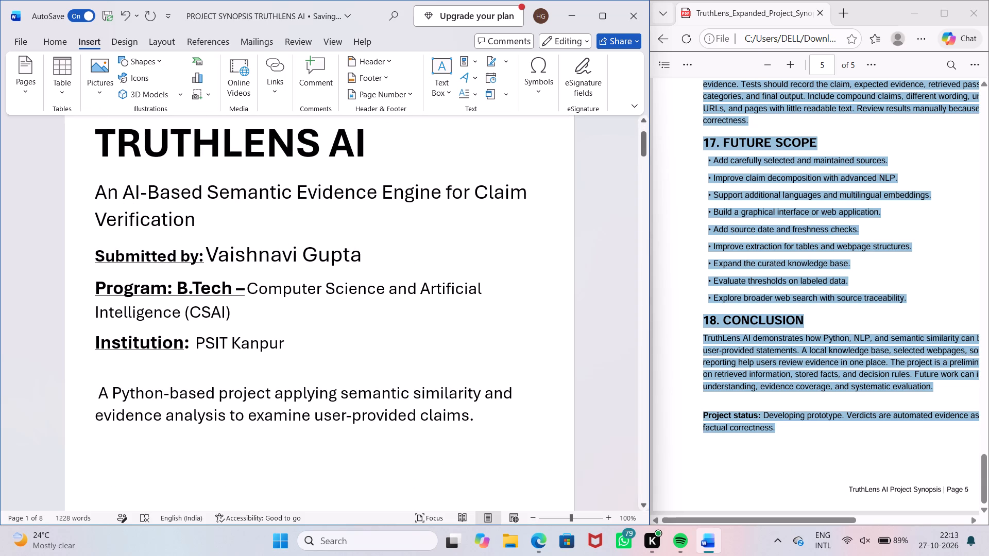
{"action": "left_click_drag", "start_coordinate": [250, 289], "coordinate": [272, 325]}
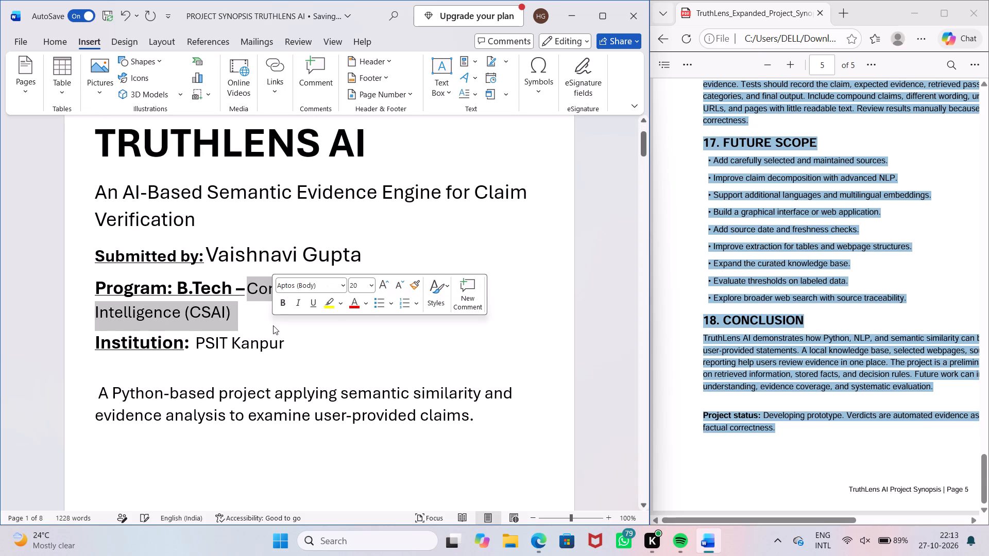
{"action": "key", "text": "ctrl+shift+p"}
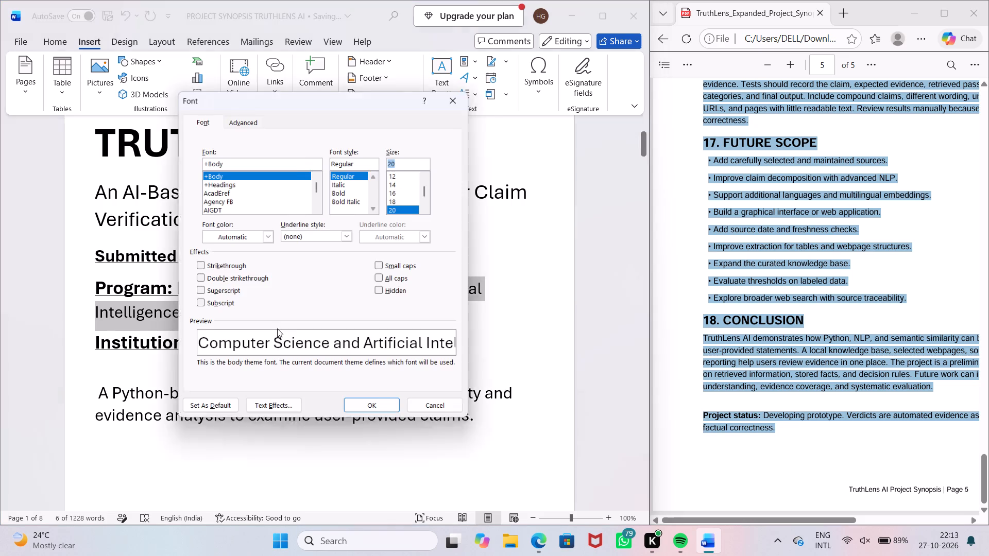
{"action": "type", "text": "22"}
{"action": "key", "text": "Return"}
Set the font size of the "Program: B.Tech –" label on the cover page to 24.
{"action": "scroll", "coordinate": [277, 328], "scroll_direction": "up", "scroll_amount": 1}
{"action": "left_click", "coordinate": [210, 328]}
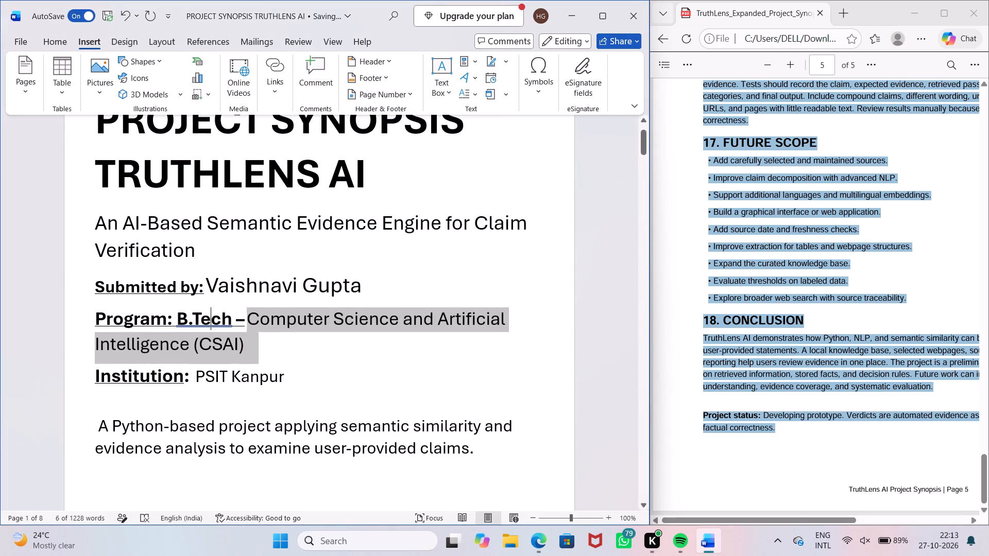
{"action": "left_click_drag", "start_coordinate": [247, 320], "coordinate": [110, 323]}
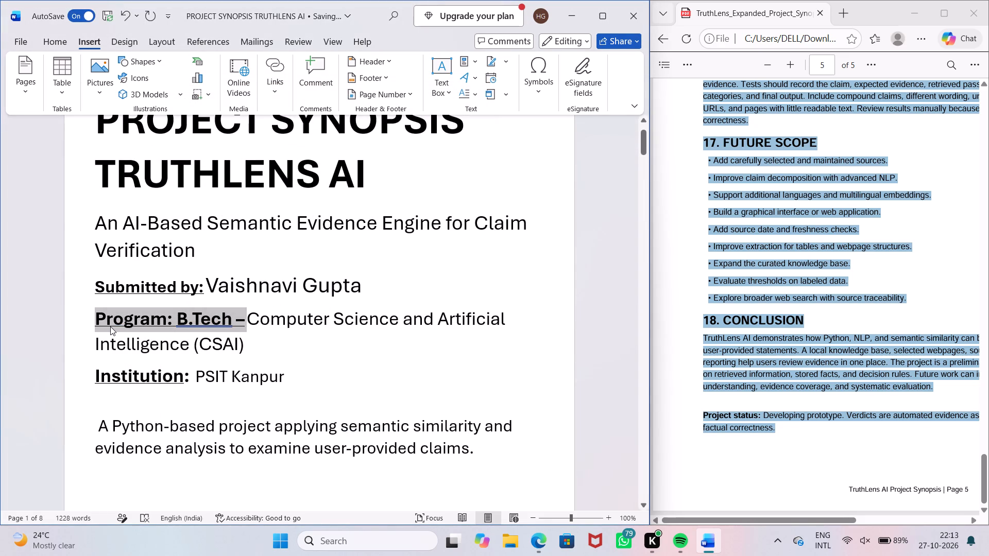
{"action": "key", "text": "ctrl+shift+p"}
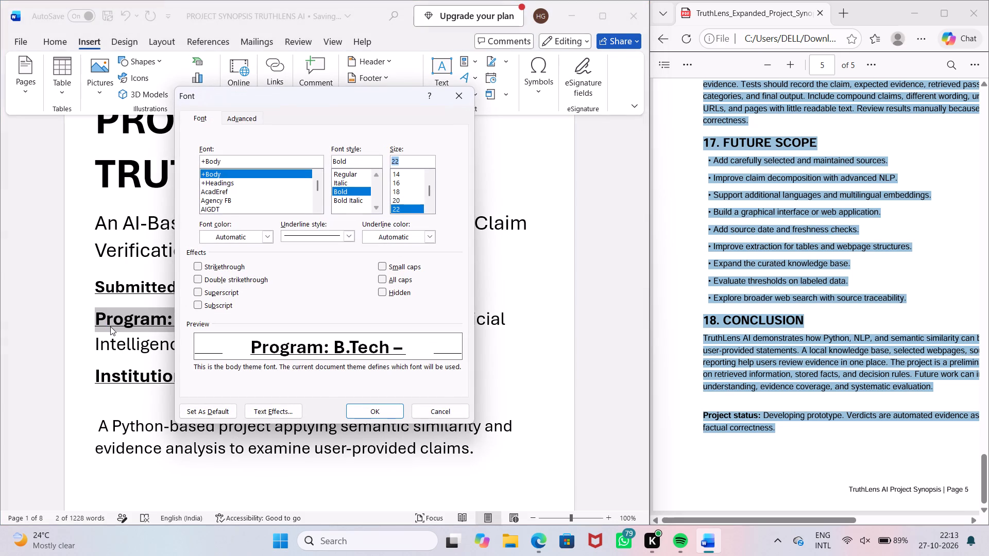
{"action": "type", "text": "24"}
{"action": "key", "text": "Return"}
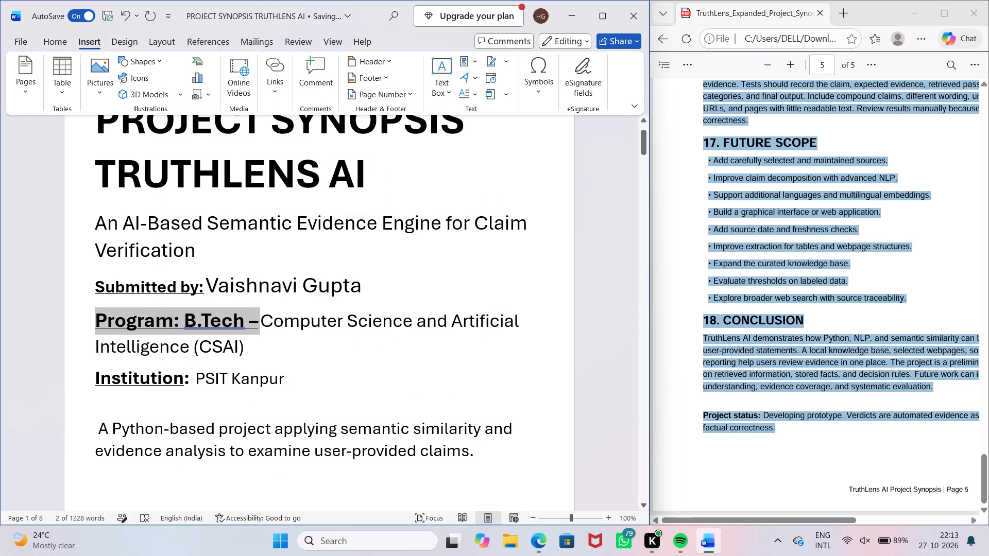
Set the font size of the "Submitted by:" label on the cover page to 24.
{"action": "left_click_drag", "start_coordinate": [201, 290], "coordinate": [117, 293]}
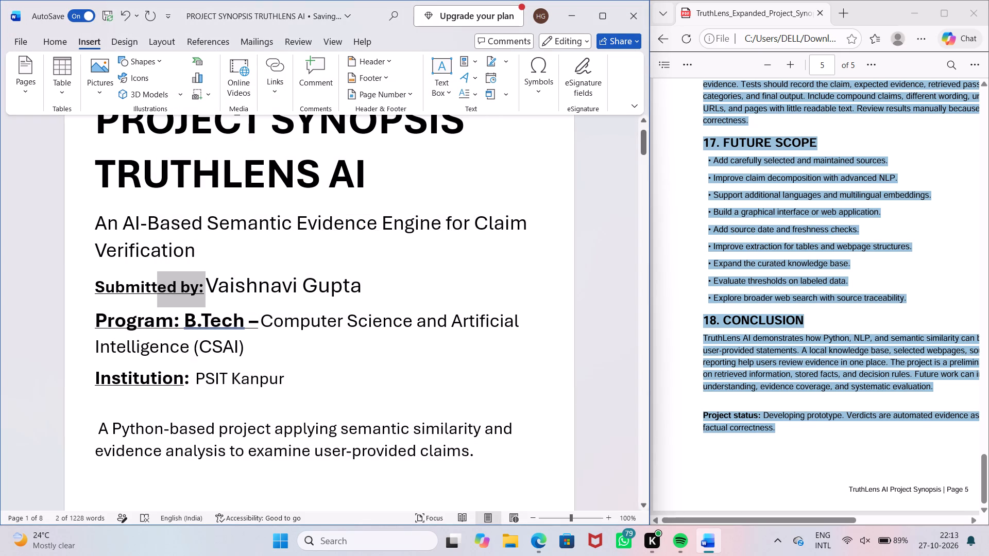
{"action": "left_click_drag", "start_coordinate": [117, 293], "coordinate": [111, 293]}
{"action": "key", "text": "ctrl+shift+p"}
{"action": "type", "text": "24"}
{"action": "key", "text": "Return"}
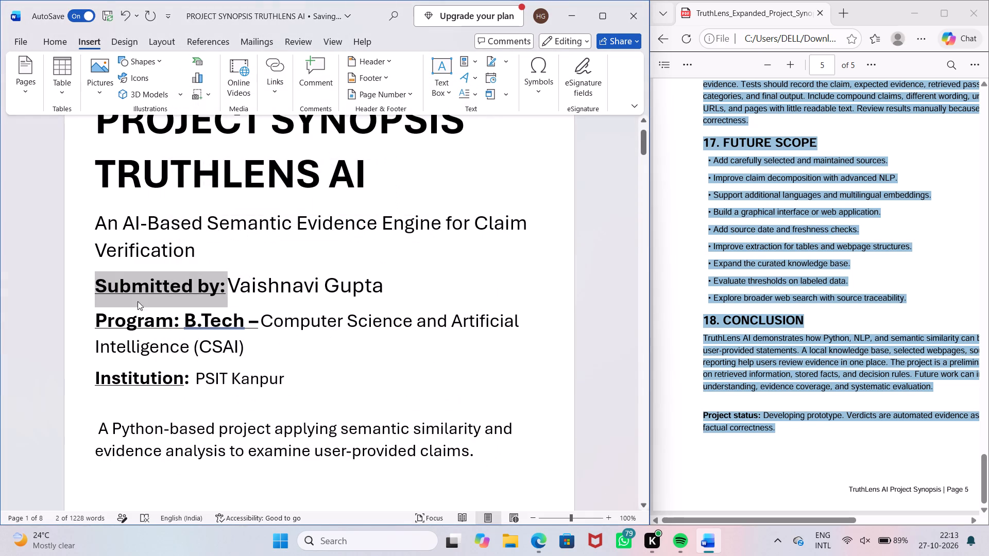
Set the font size of the "Institution:" label on the cover page to 24.
{"action": "left_click_drag", "start_coordinate": [190, 379], "coordinate": [122, 375]}
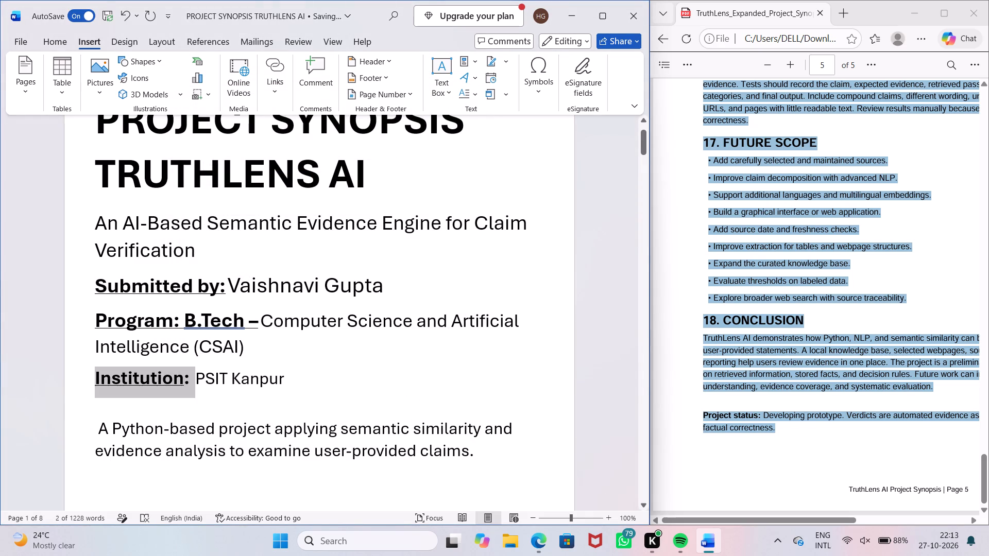
{"action": "left_click_drag", "start_coordinate": [122, 375], "coordinate": [106, 375]}
{"action": "key", "text": "ctrl+shift+p"}
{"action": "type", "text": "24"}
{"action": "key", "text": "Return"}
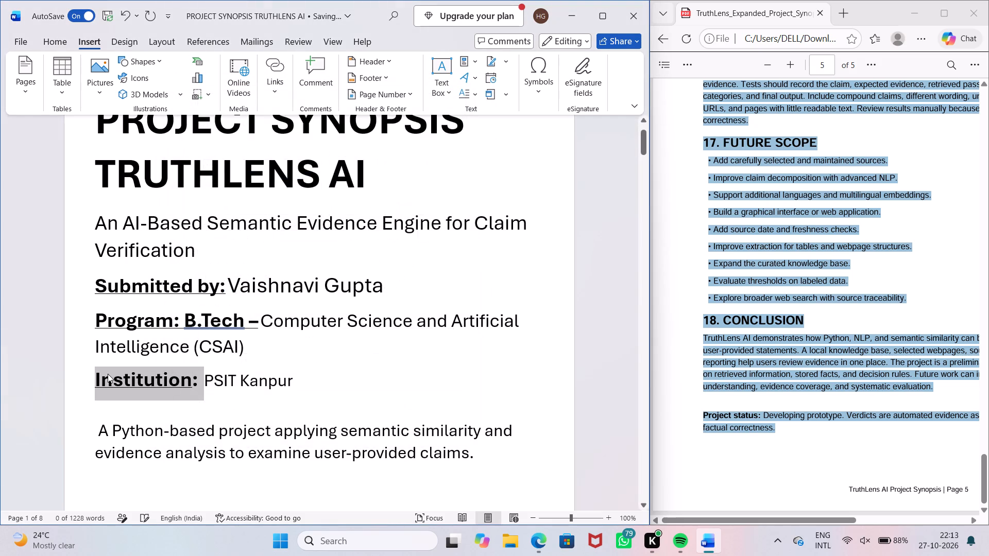
Set the font size of the submitter's name beside the "Submitted by:" label on the cover page to 22.
{"action": "left_click_drag", "start_coordinate": [226, 286], "coordinate": [367, 287]}
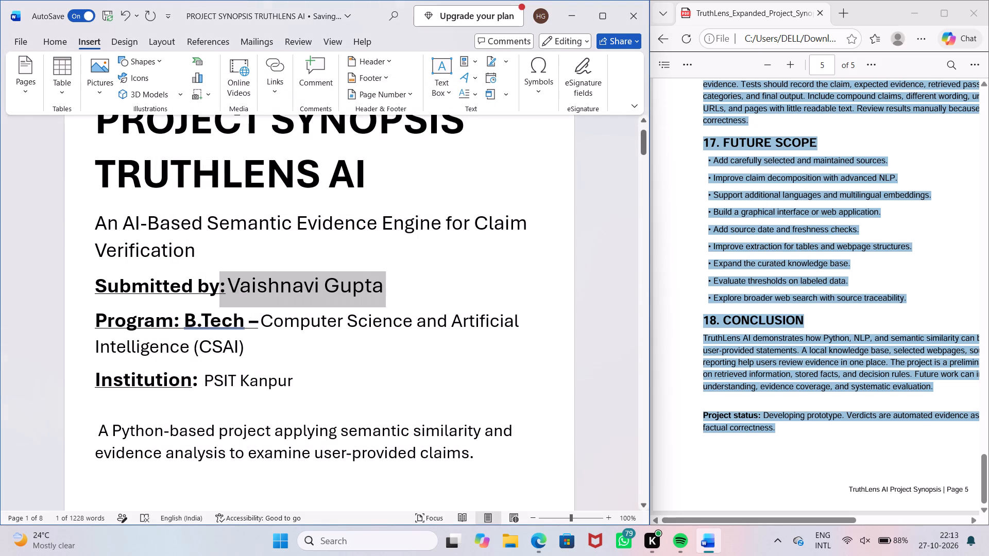
{"action": "left_click_drag", "start_coordinate": [367, 287], "coordinate": [381, 287]}
{"action": "key", "text": "ctrl+shift+p"}
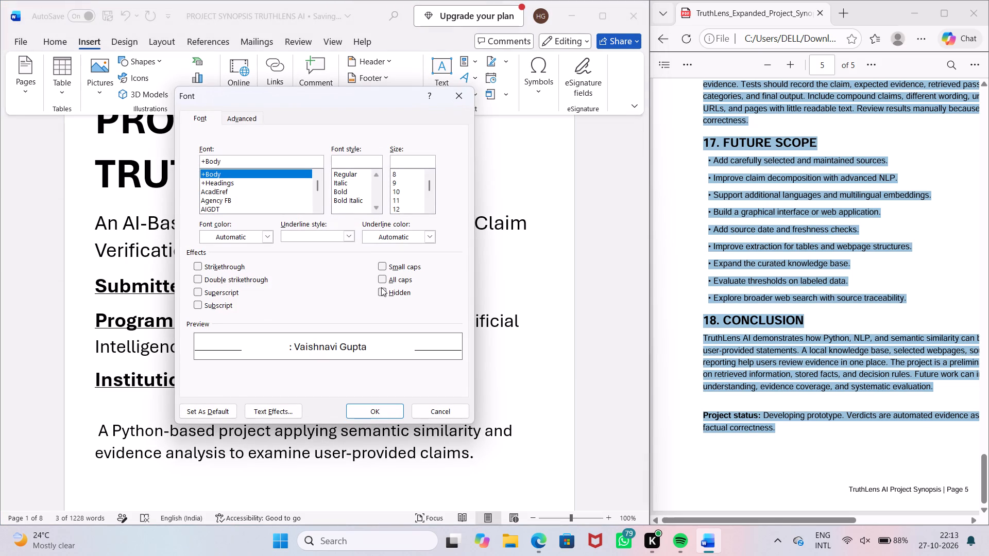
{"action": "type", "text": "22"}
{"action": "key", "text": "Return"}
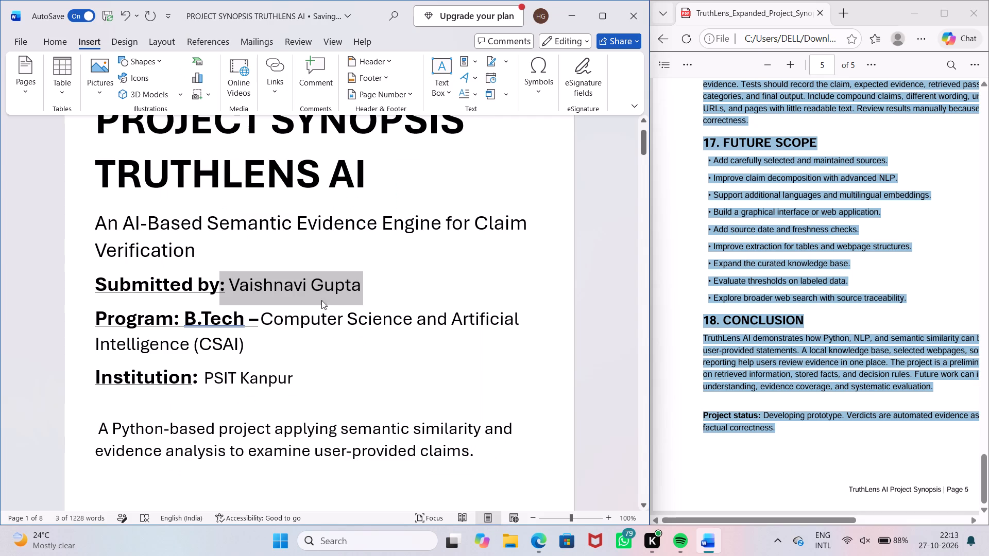
Set the font size of the institution name "PSIT Kanpur" on the cover page to 22.
{"action": "left_click_drag", "start_coordinate": [205, 377], "coordinate": [258, 377]}
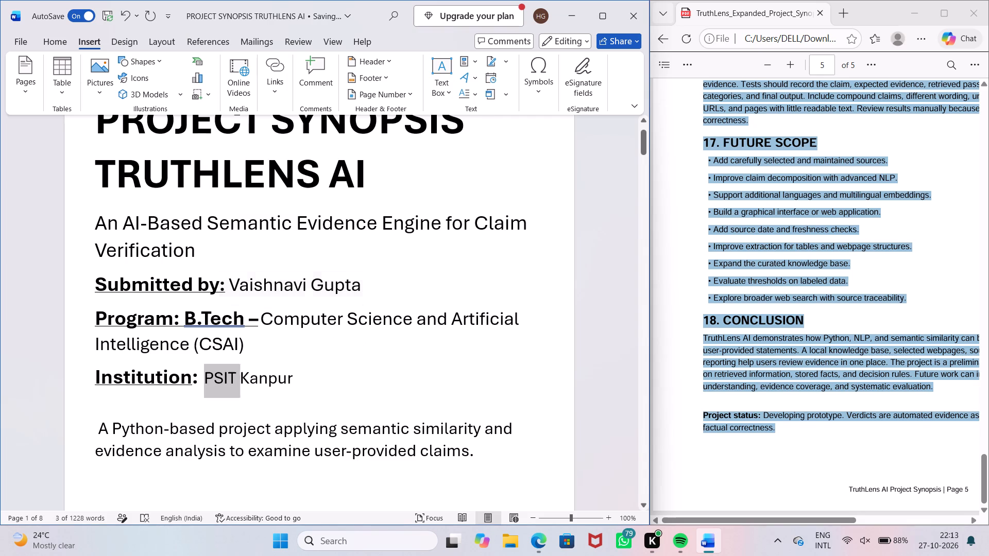
{"action": "left_click_drag", "start_coordinate": [258, 377], "coordinate": [309, 376]}
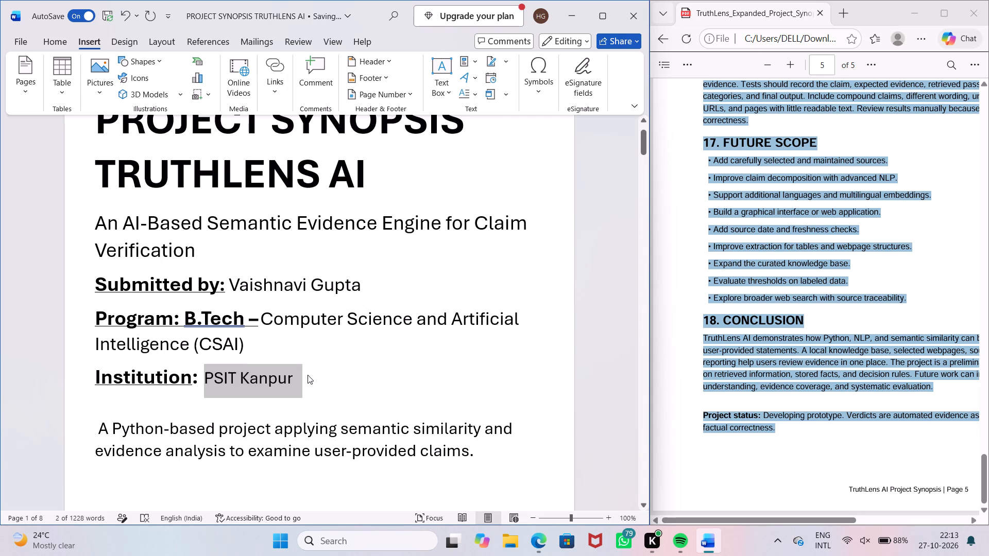
{"action": "key", "text": "ctrl+shift+p"}
{"action": "type", "text": "22"}
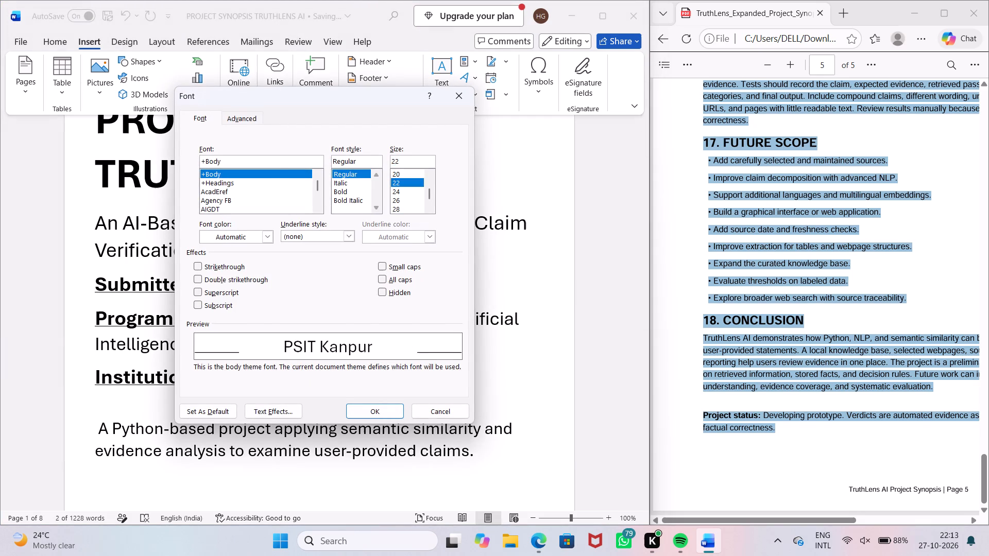
{"action": "key", "text": "Return"}
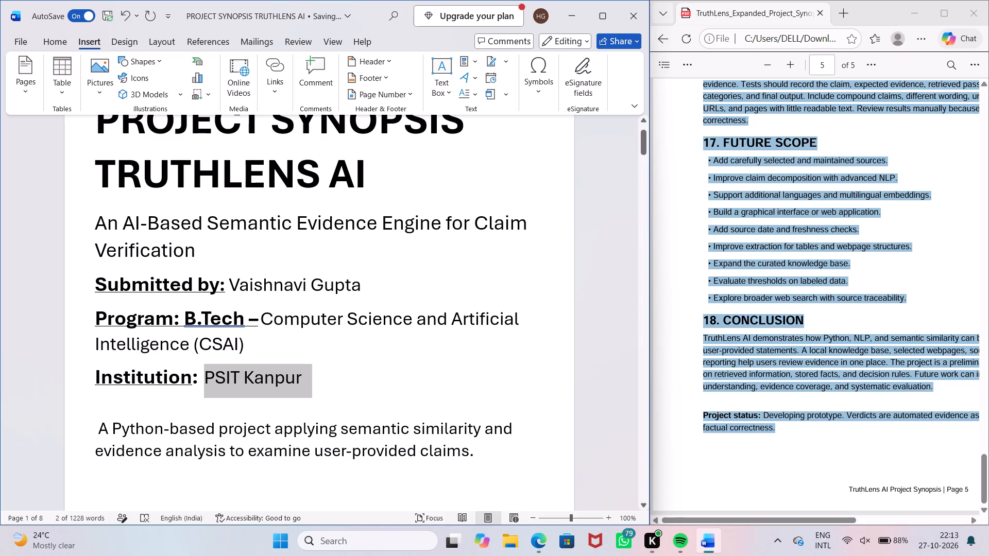
Set the font size of the cover-page description beginning "A Python-based project applying semantic similarity" to 22.
{"action": "left_click_drag", "start_coordinate": [98, 428], "coordinate": [484, 458]}
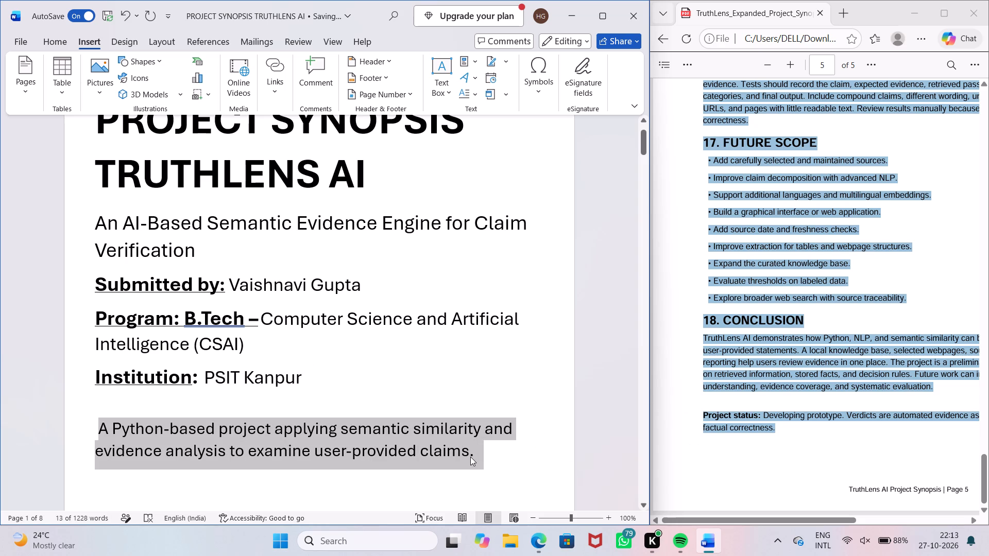
{"action": "key", "text": "ctrl+shift+p"}
{"action": "type", "text": "22"}
{"action": "key", "text": "Return"}
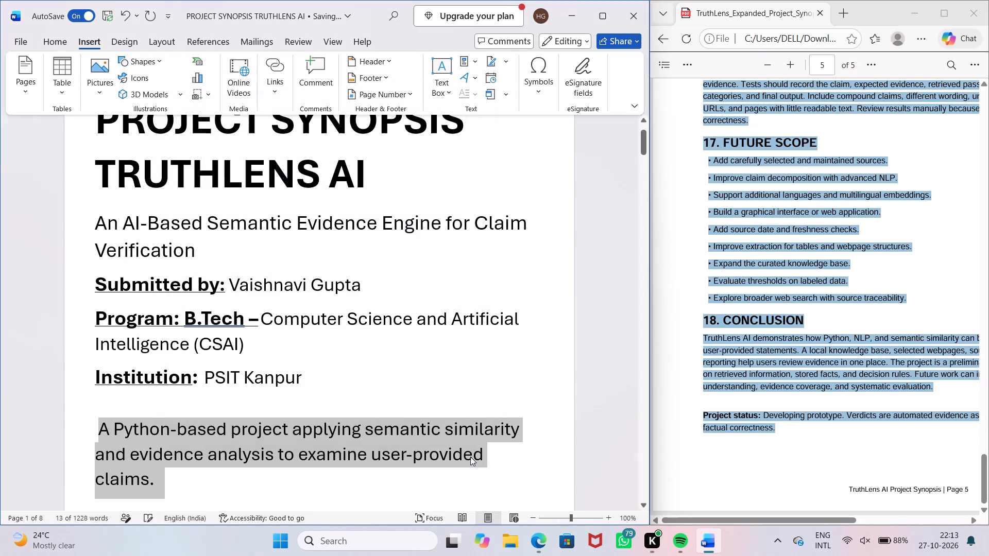
Set the font size of the subtitle "An AI-Based Semantic Evidence Engine for Claim Verification" to 22.
{"action": "scroll", "coordinate": [398, 407], "scroll_direction": "up", "scroll_amount": 1}
{"action": "left_click_drag", "start_coordinate": [204, 288], "coordinate": [148, 262]}
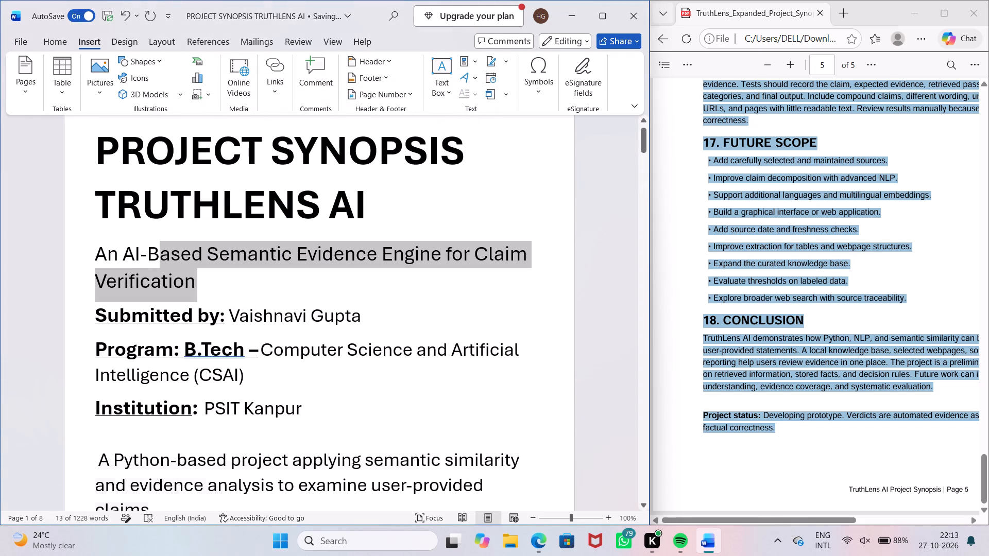
{"action": "left_click_drag", "start_coordinate": [148, 262], "coordinate": [92, 253]}
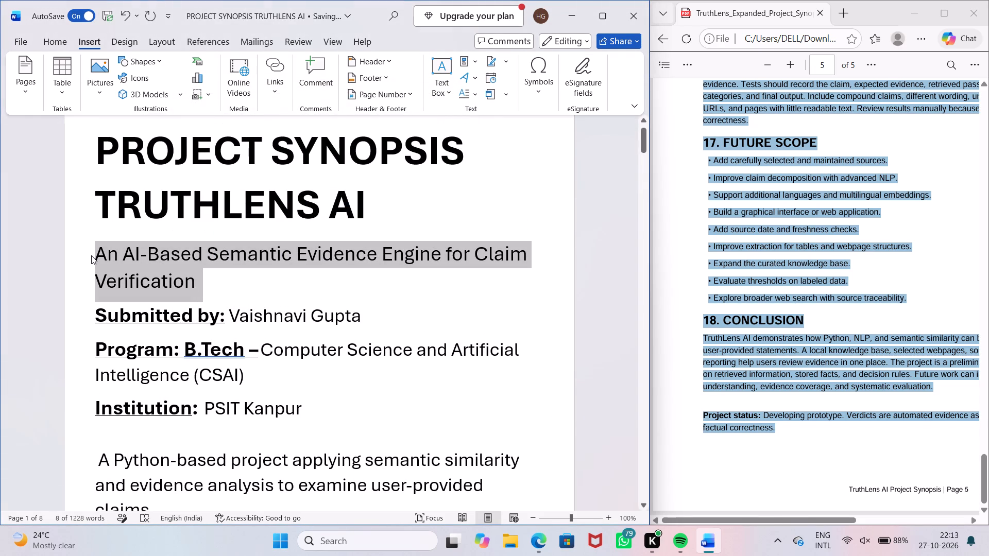
{"action": "key", "text": "ctrl+shift+p"}
{"action": "type", "text": "22"}
{"action": "key", "text": "Return"}
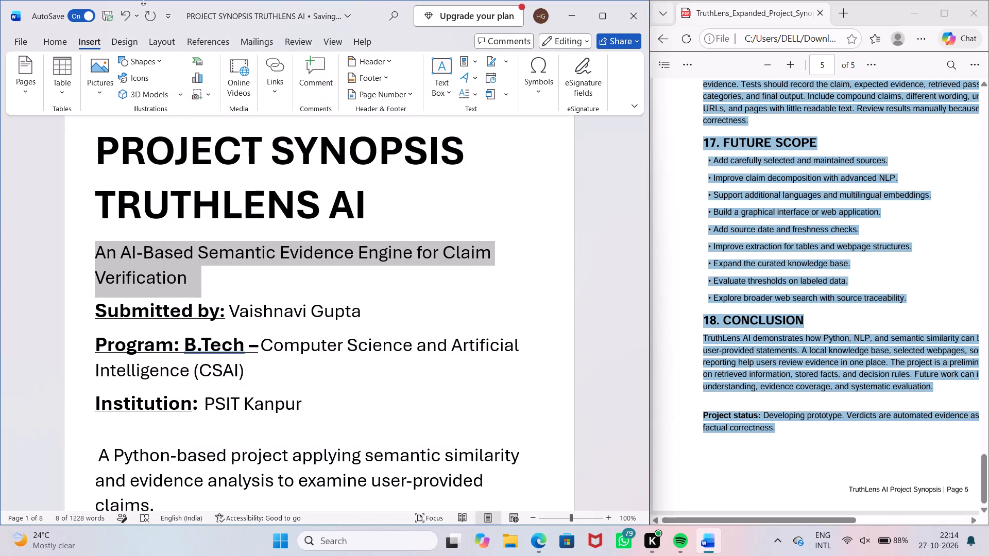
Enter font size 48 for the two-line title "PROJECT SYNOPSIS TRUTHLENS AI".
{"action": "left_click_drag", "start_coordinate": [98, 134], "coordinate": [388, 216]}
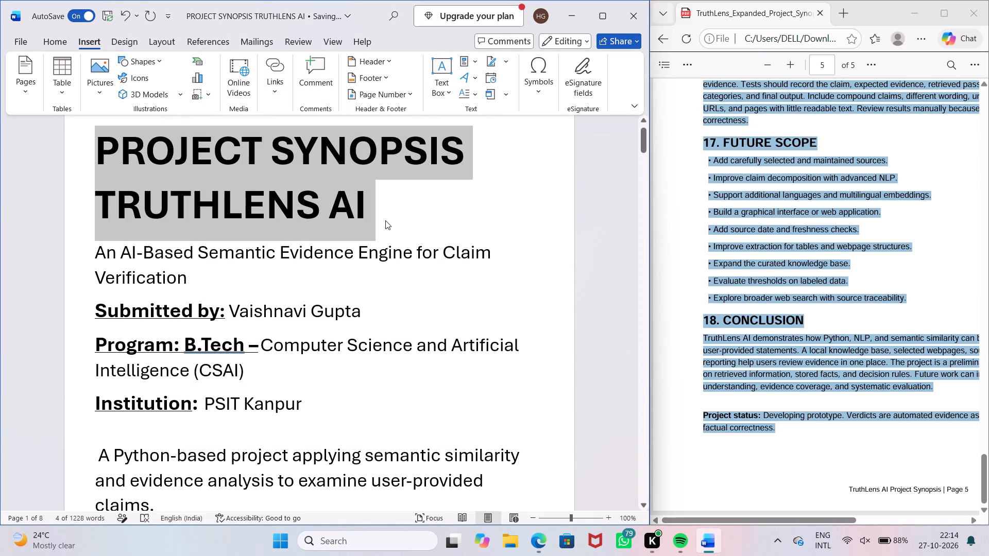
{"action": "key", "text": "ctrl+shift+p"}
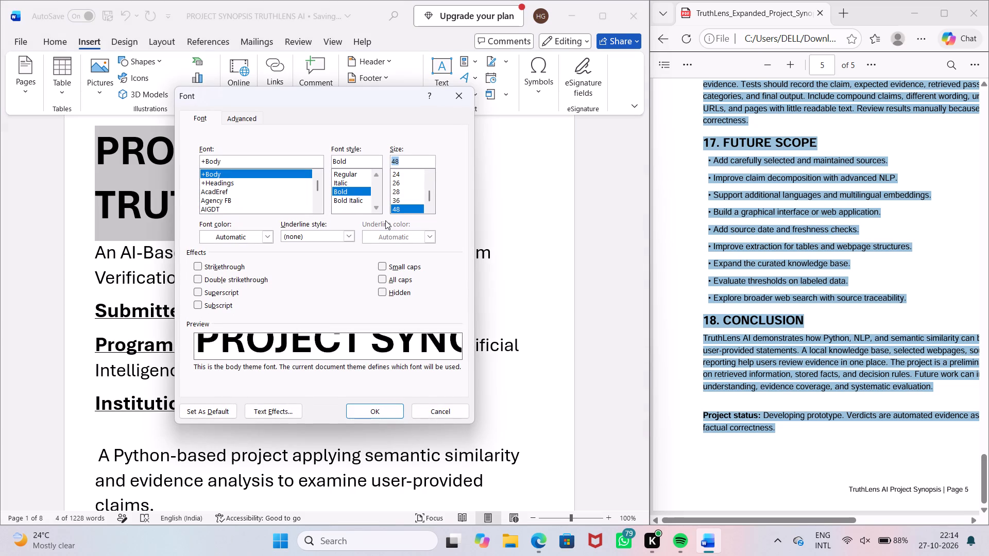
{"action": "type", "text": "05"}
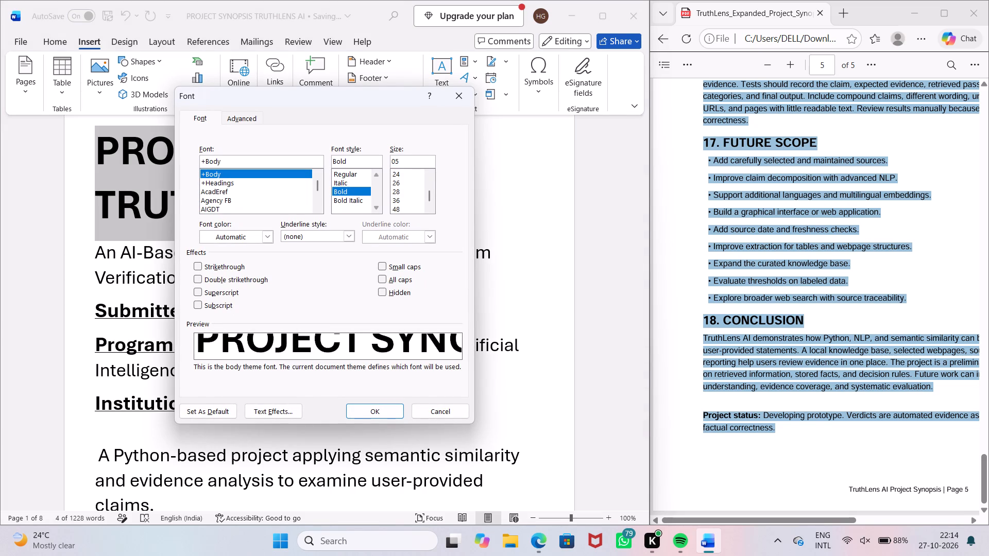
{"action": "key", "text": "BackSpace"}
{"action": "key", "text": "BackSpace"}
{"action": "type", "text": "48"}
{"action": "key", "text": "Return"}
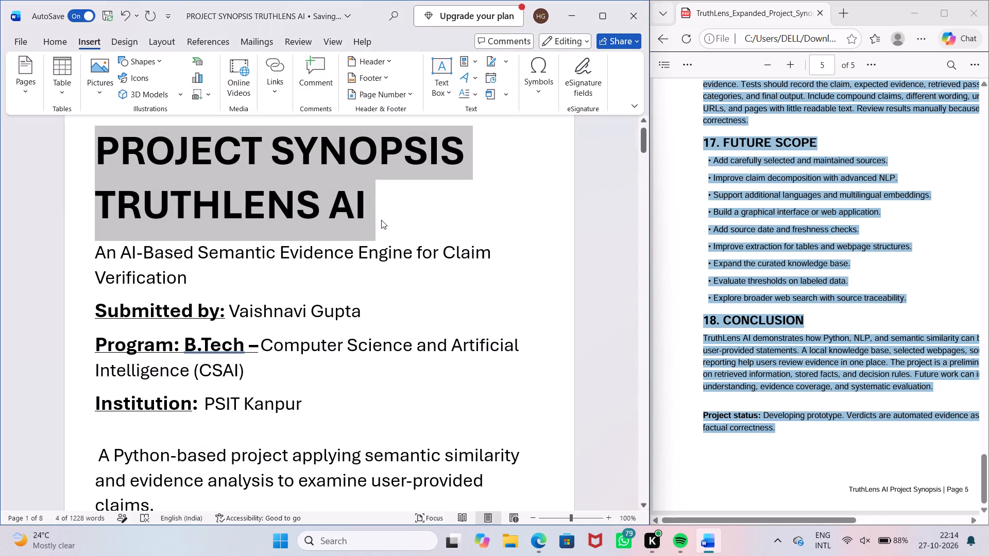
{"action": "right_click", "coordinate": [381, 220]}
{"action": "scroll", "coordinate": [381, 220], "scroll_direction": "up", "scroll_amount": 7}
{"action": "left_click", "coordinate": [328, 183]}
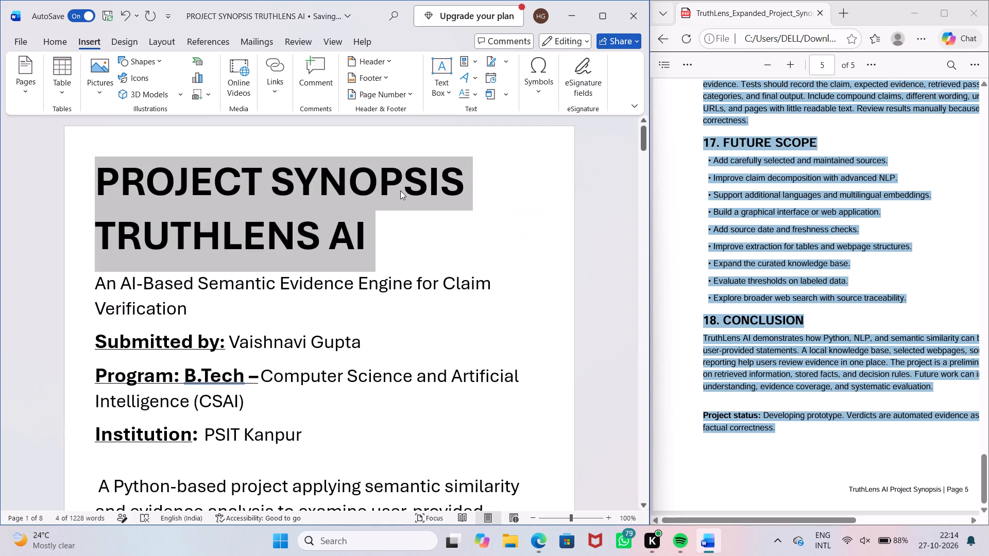
Reduce the font size of the title "PROJECT SYNOPSIS TRUTHLENS AI" to fit one line, trying 34 and settling on 32.
{"action": "left_click", "coordinate": [400, 190]}
{"action": "left_click_drag", "start_coordinate": [385, 230], "coordinate": [179, 192]}
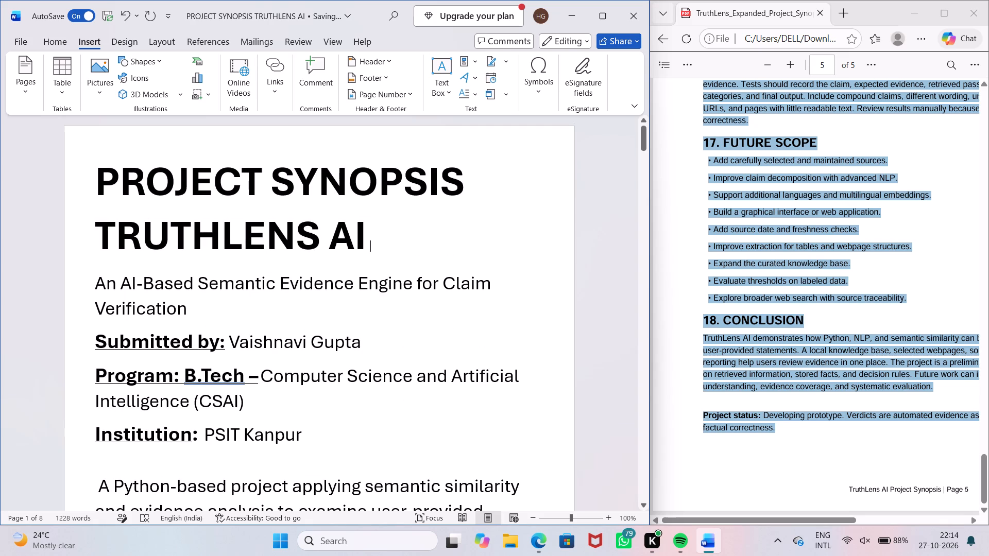
{"action": "left_click_drag", "start_coordinate": [179, 192], "coordinate": [81, 153]}
{"action": "scroll", "coordinate": [220, 206], "scroll_direction": "up", "scroll_amount": 7}
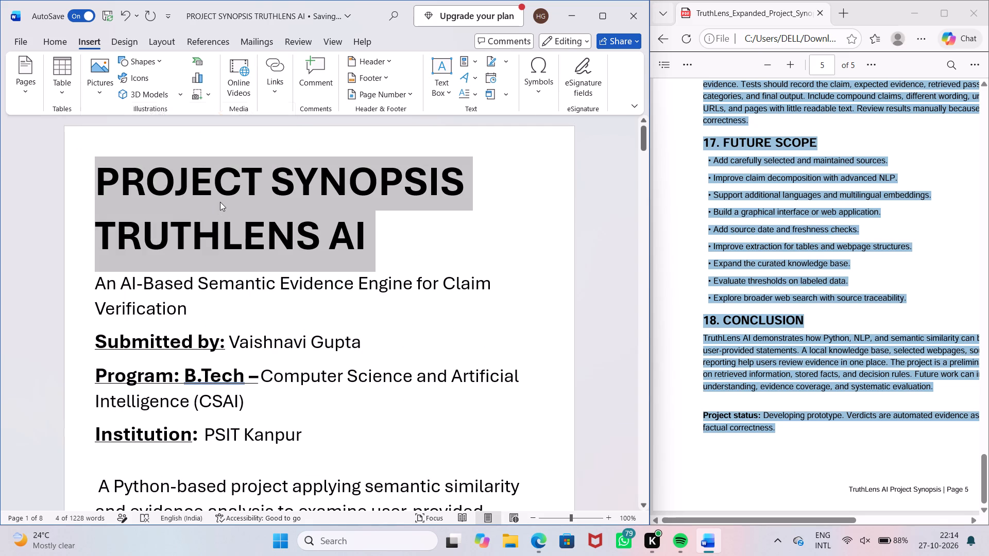
{"action": "scroll", "coordinate": [220, 188], "scroll_direction": "up", "scroll_amount": 6, "text": "ctrl"}
{"action": "scroll", "coordinate": [219, 188], "scroll_direction": "down", "scroll_amount": 7, "text": "ctrl"}
{"action": "scroll", "coordinate": [219, 188], "scroll_direction": "up", "scroll_amount": 3}
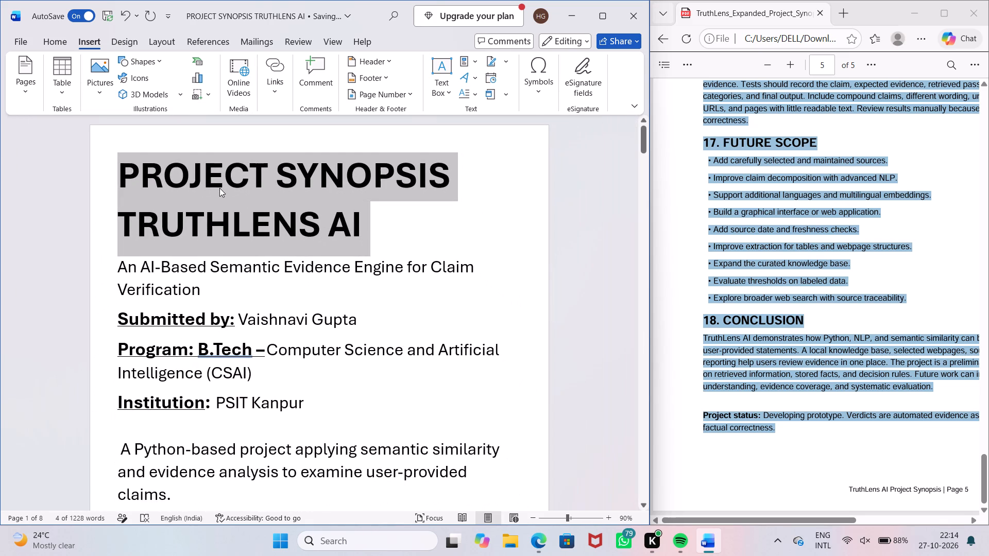
{"action": "scroll", "coordinate": [219, 188], "scroll_direction": "up", "scroll_amount": 3}
{"action": "scroll", "coordinate": [211, 173], "scroll_direction": "up", "scroll_amount": 1, "text": "shift"}
{"action": "scroll", "coordinate": [211, 173], "scroll_direction": "down", "scroll_amount": 5, "text": "shift"}
{"action": "scroll", "coordinate": [211, 173], "scroll_direction": "up", "scroll_amount": 6, "text": "shift"}
{"action": "left_click", "coordinate": [53, 47]}
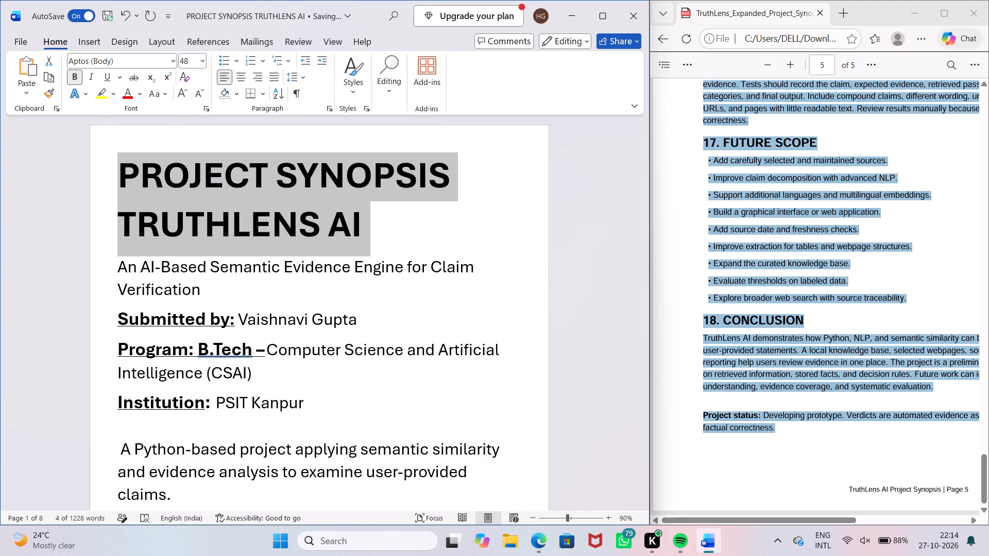
{"action": "left_click", "coordinate": [201, 61]}
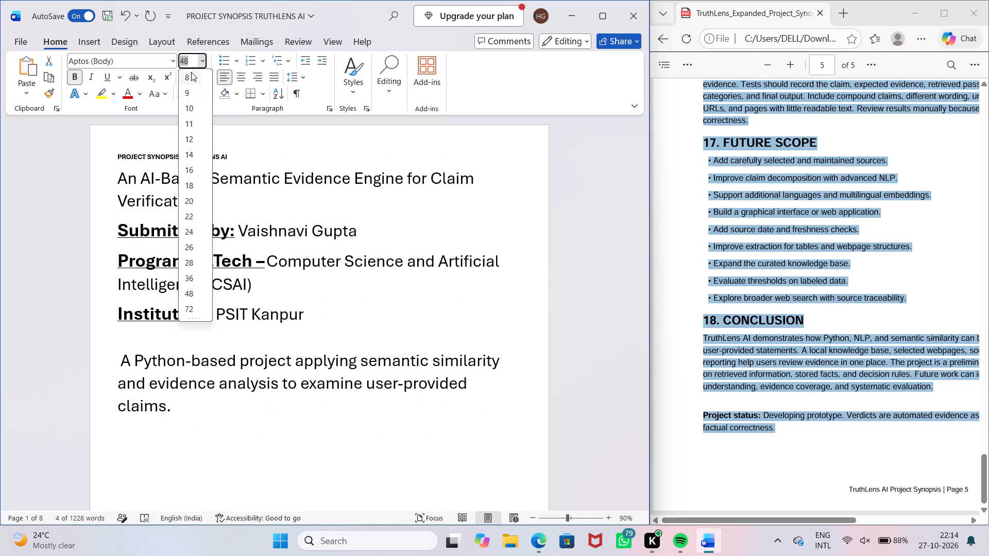
{"action": "type", "text": "34"}
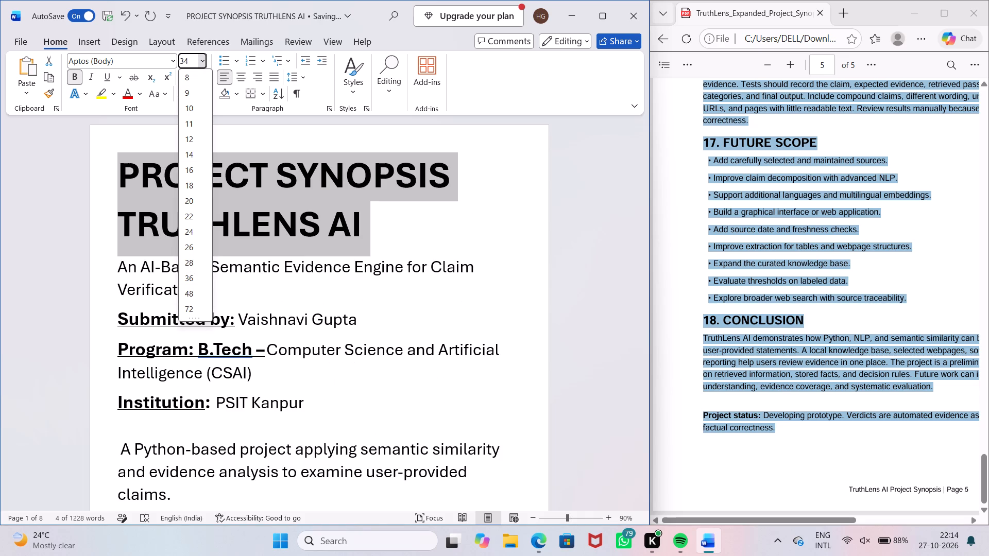
{"action": "key", "text": "Return"}
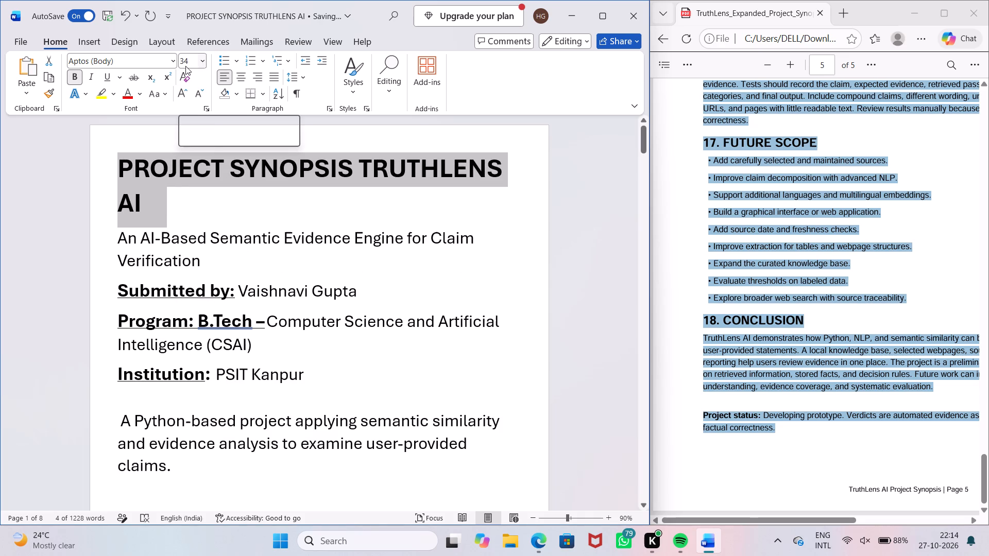
{"action": "left_click", "coordinate": [190, 61]}
{"action": "type", "text": "32"}
{"action": "key", "text": "Return"}
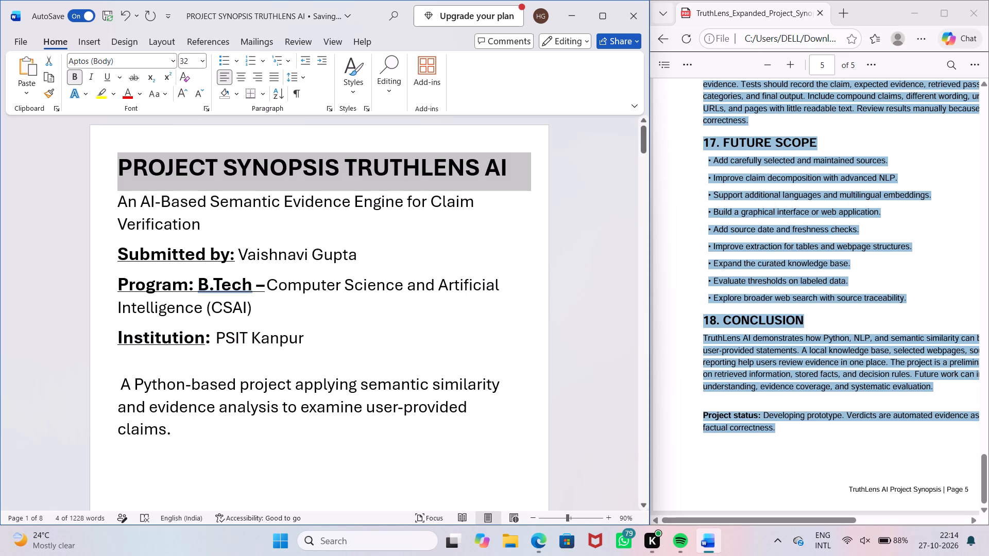
{"action": "left_click", "coordinate": [492, 420]}
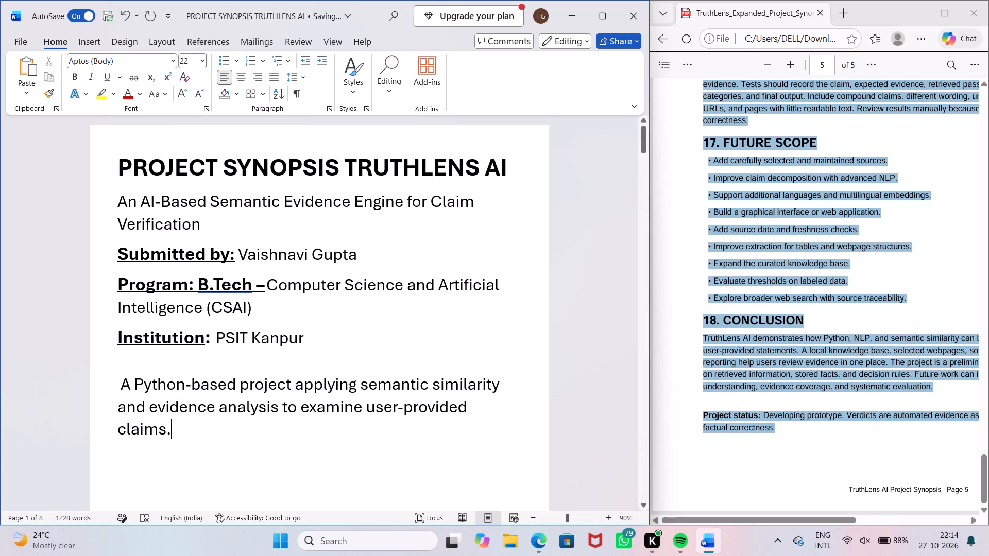
Insert two blank lines before the ABSTRACT heading to move it onto the second page with its text.
{"action": "scroll", "coordinate": [555, 300], "scroll_direction": "up", "scroll_amount": 7}
{"action": "scroll", "coordinate": [543, 294], "scroll_direction": "down", "scroll_amount": 13}
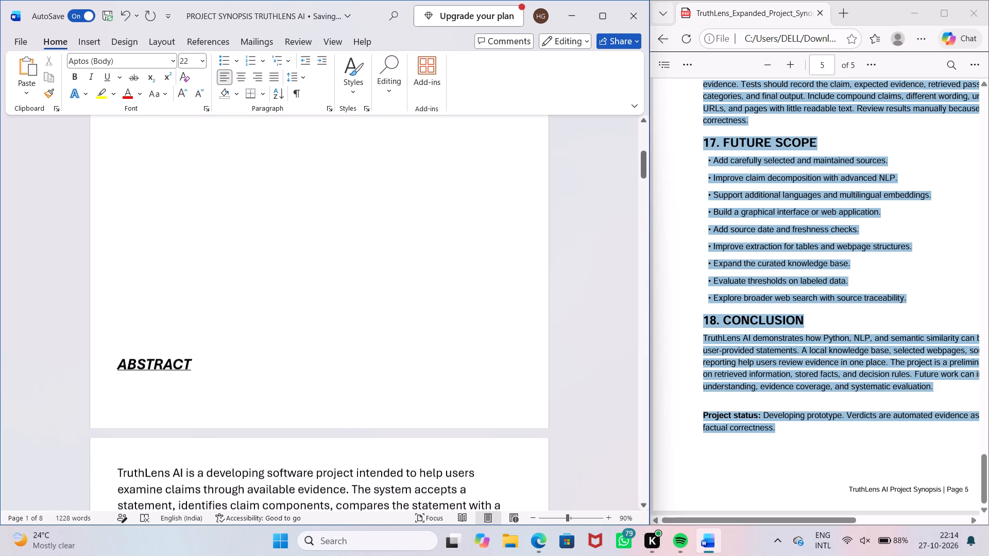
{"action": "left_click", "coordinate": [121, 346]}
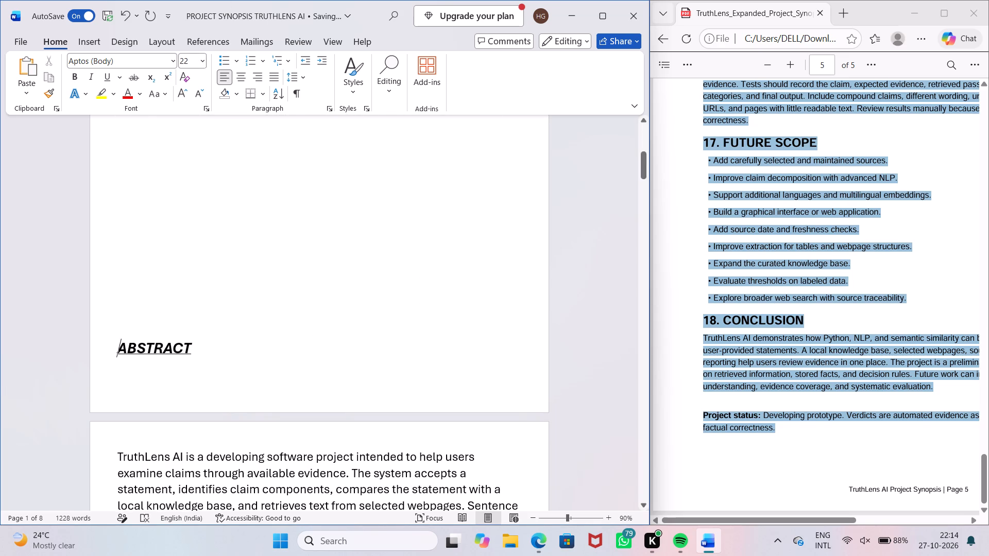
{"action": "key", "text": "Return"}
{"action": "key", "text": "Return"}
Review the layout of the synopsis from the cover page through to the conclusion section.
{"action": "scroll", "coordinate": [171, 360], "scroll_direction": "up", "scroll_amount": 7}
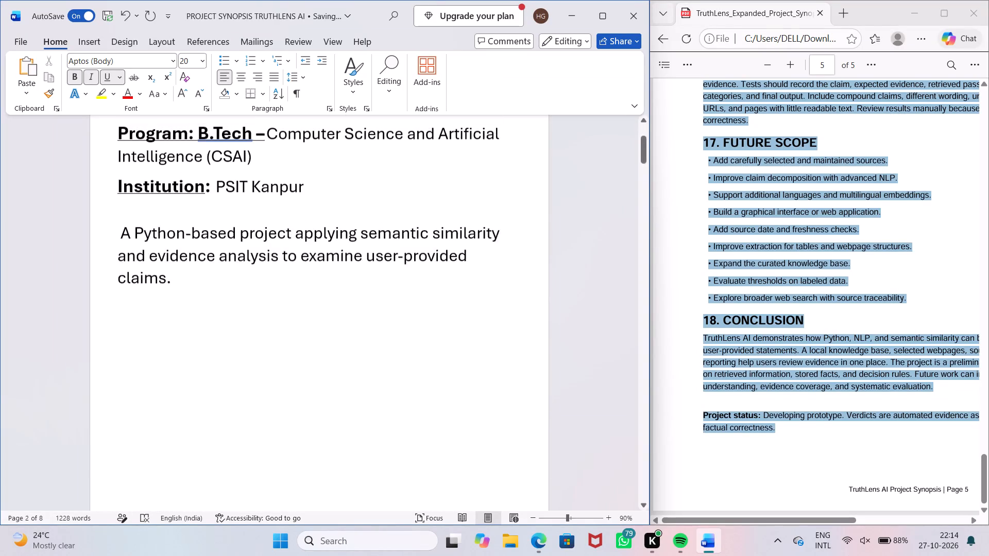
{"action": "scroll", "coordinate": [180, 348], "scroll_direction": "up", "scroll_amount": 7}
{"action": "scroll", "coordinate": [182, 346], "scroll_direction": "down", "scroll_amount": 2}
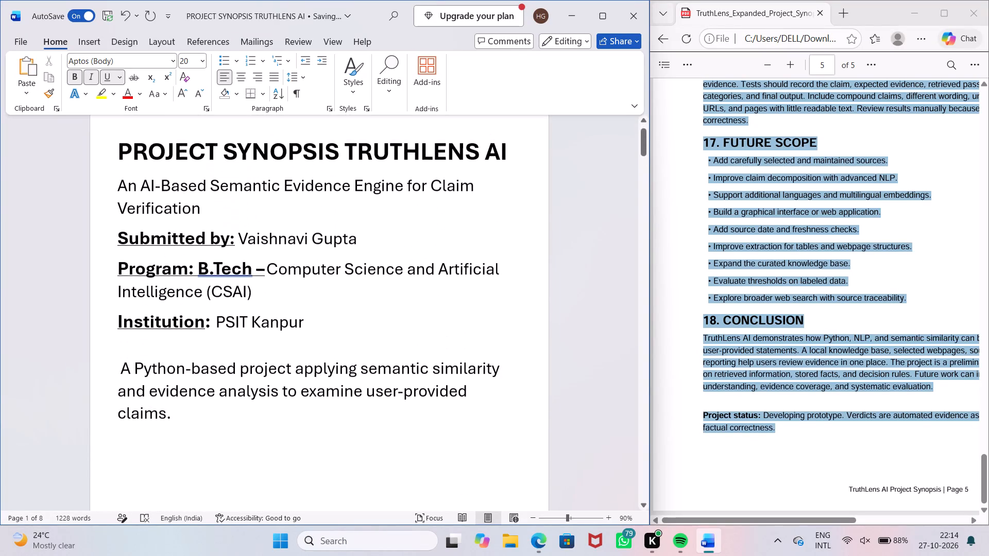
{"action": "scroll", "coordinate": [182, 346], "scroll_direction": "down", "scroll_amount": 10}
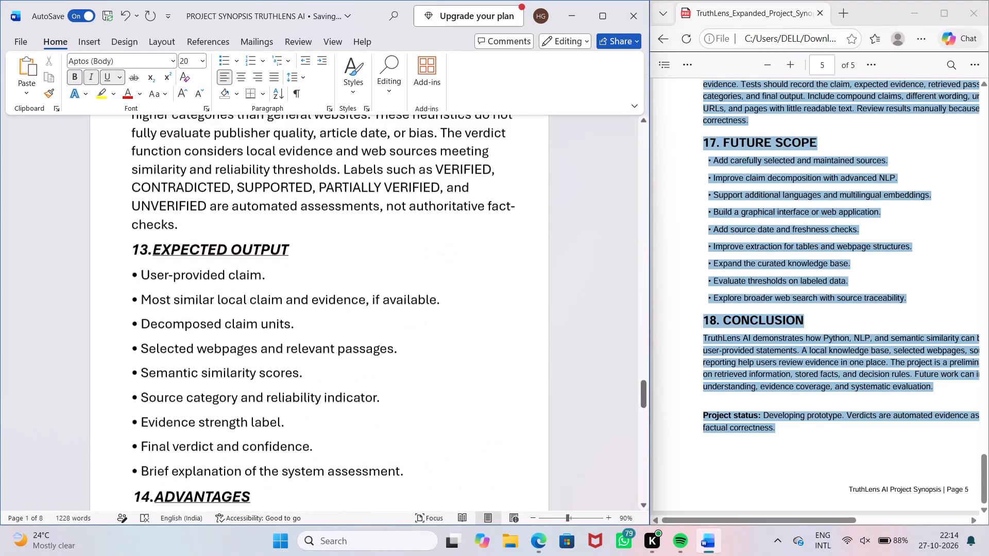
{"action": "scroll", "coordinate": [182, 346], "scroll_direction": "down", "scroll_amount": 8}
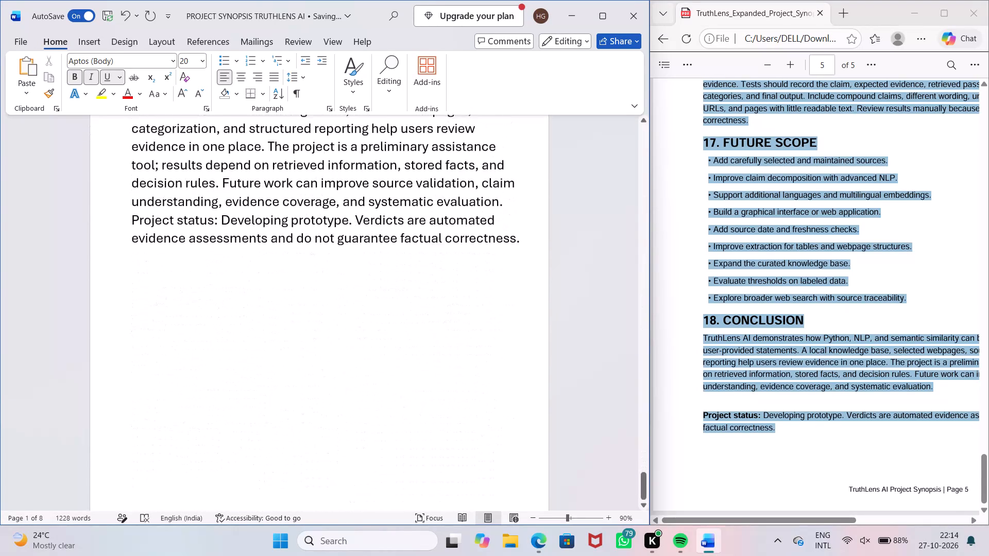
{"action": "scroll", "coordinate": [182, 346], "scroll_direction": "down", "scroll_amount": 3}
{"action": "scroll", "coordinate": [182, 346], "scroll_direction": "up", "scroll_amount": 4}
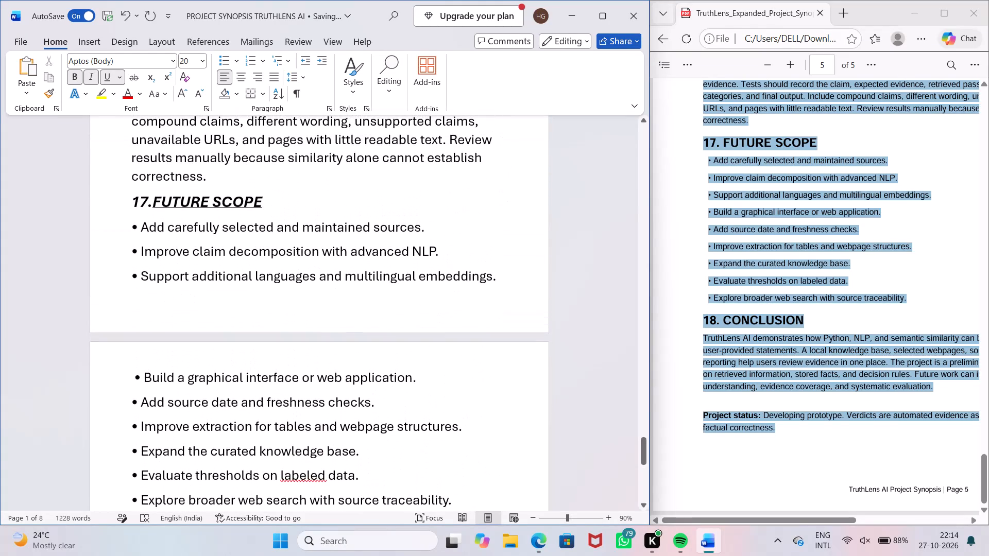